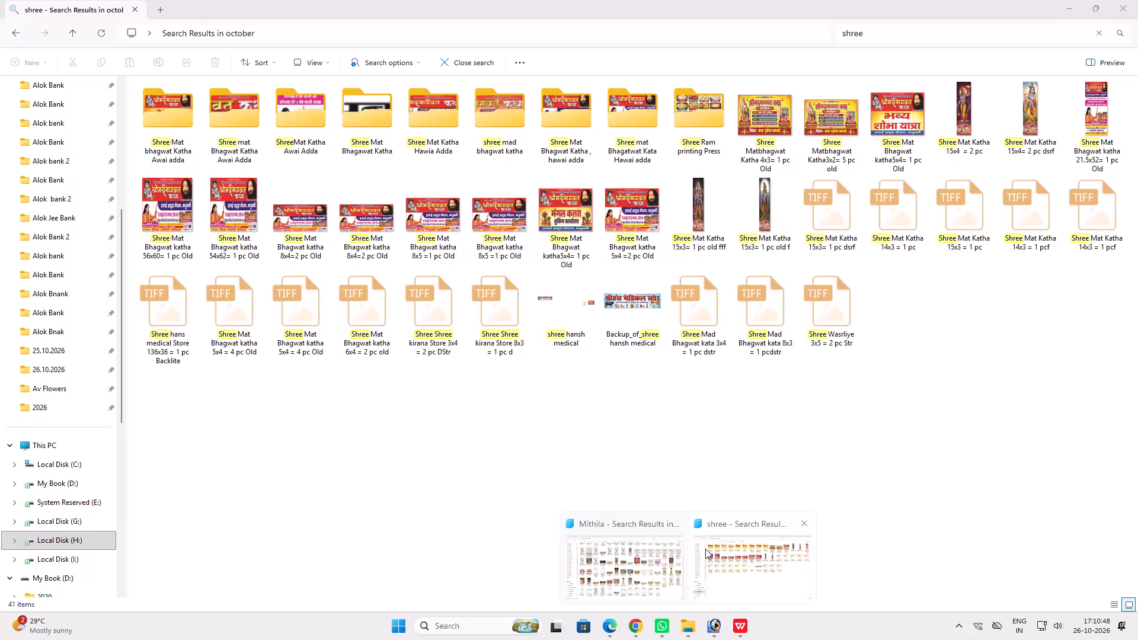
Browse in the file window to the 01-10-2026 folder inside 2026 > october on Local Disk (H:).
left_click(725, 565)
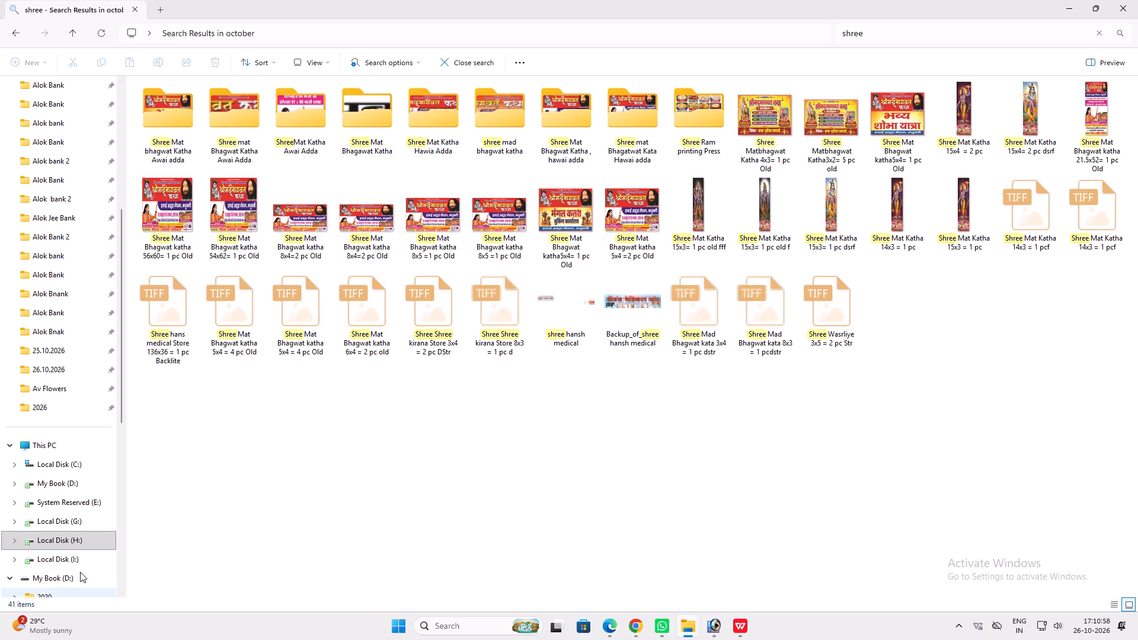
left_click(72, 537)
double_click(164, 124)
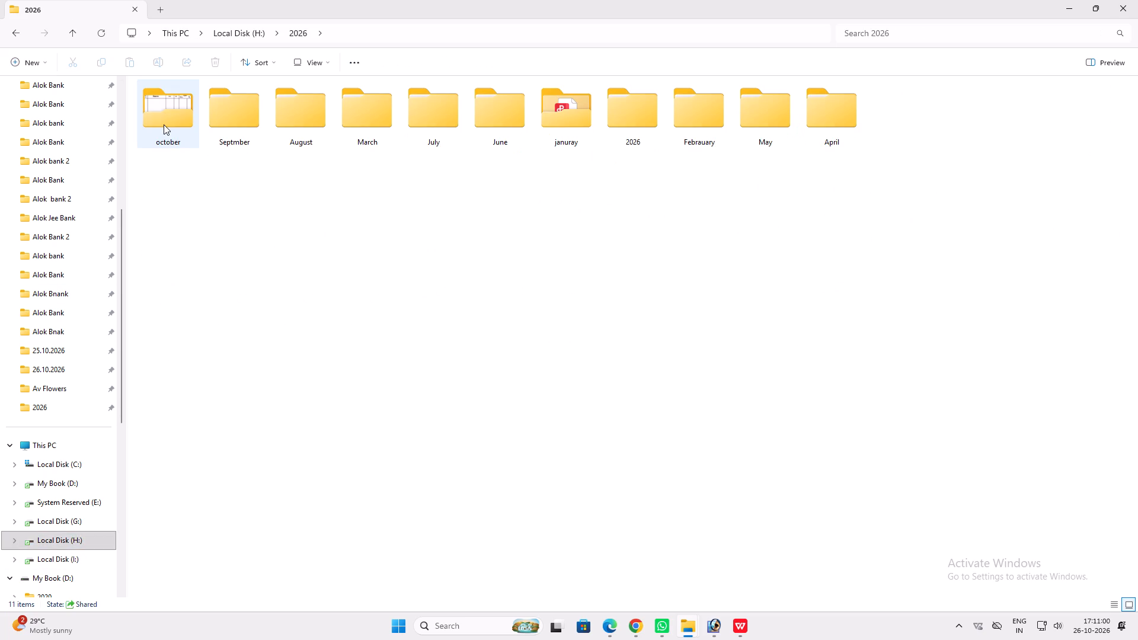
double_click(164, 124)
double_click(164, 122)
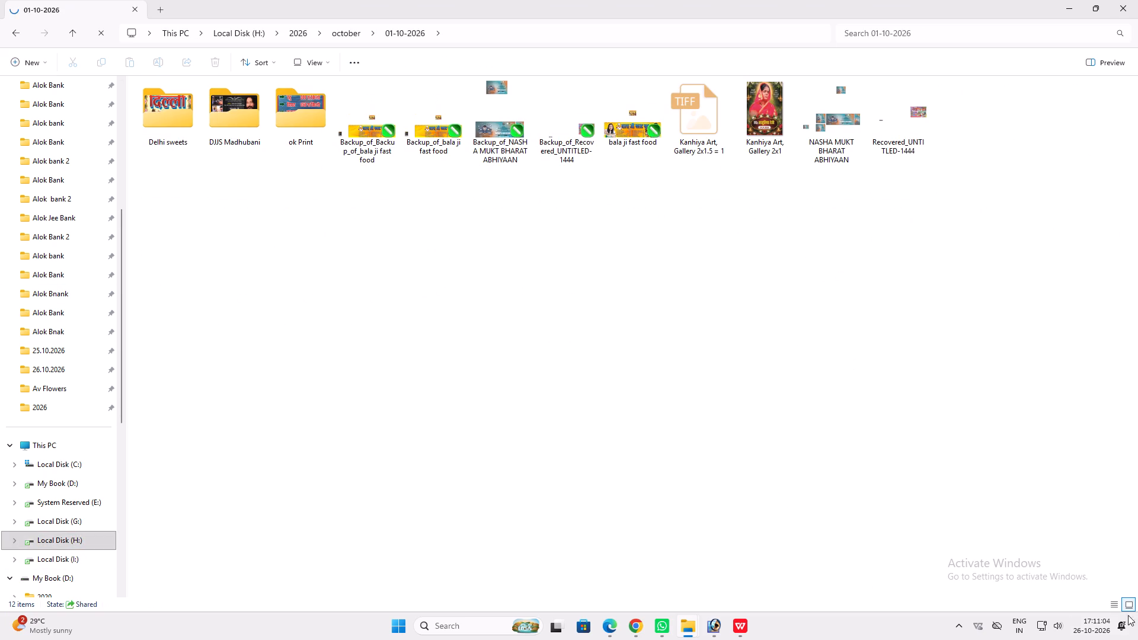
Disable the Ethernet adapter in the Windows advanced network settings.
left_click(1055, 627)
left_click(1044, 624)
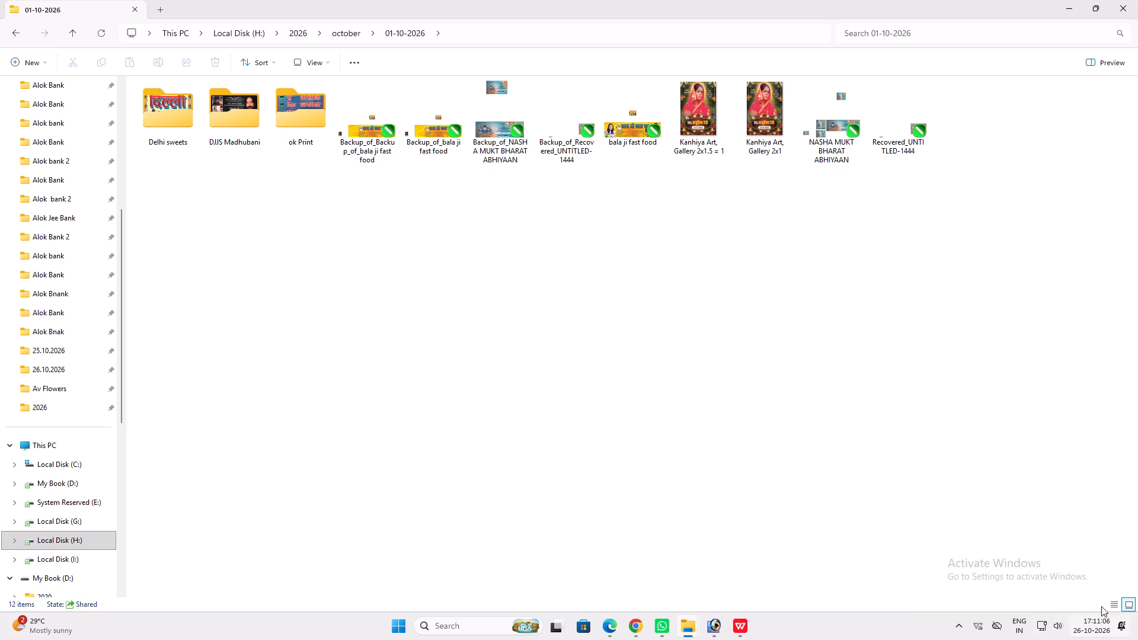
left_click(1037, 629)
left_click(1105, 594)
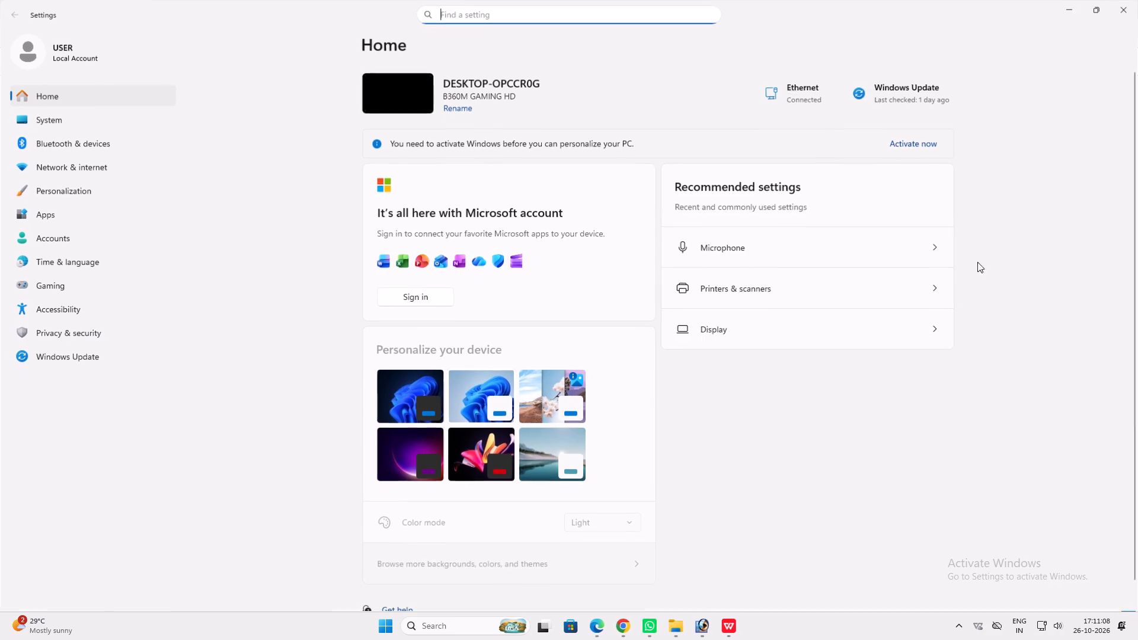
left_click(785, 88)
left_click(859, 89)
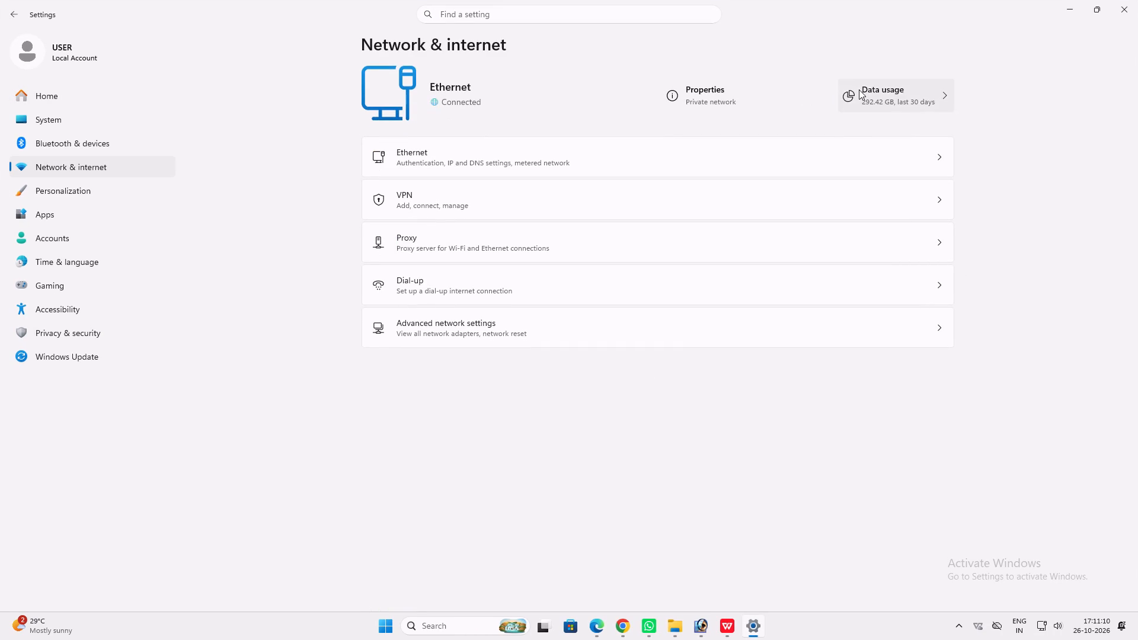
left_click(12, 11)
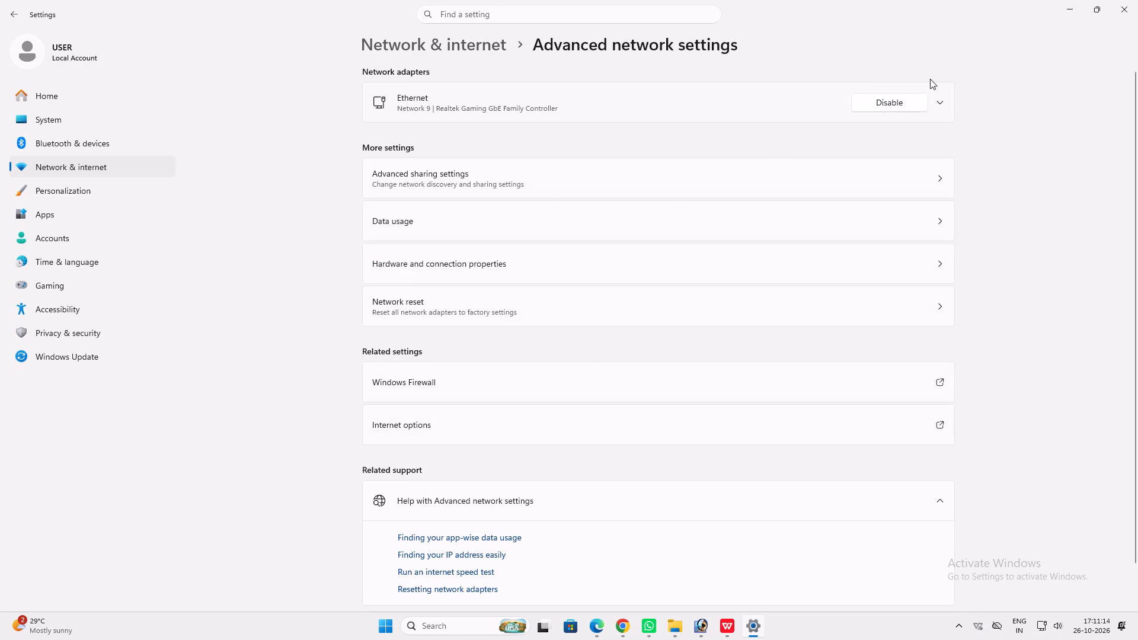
left_click(906, 98)
Launch CorelDRAW 2024, minimize the settings window and continue without signing in.
left_click(488, 622)
type("core")
key("Return")
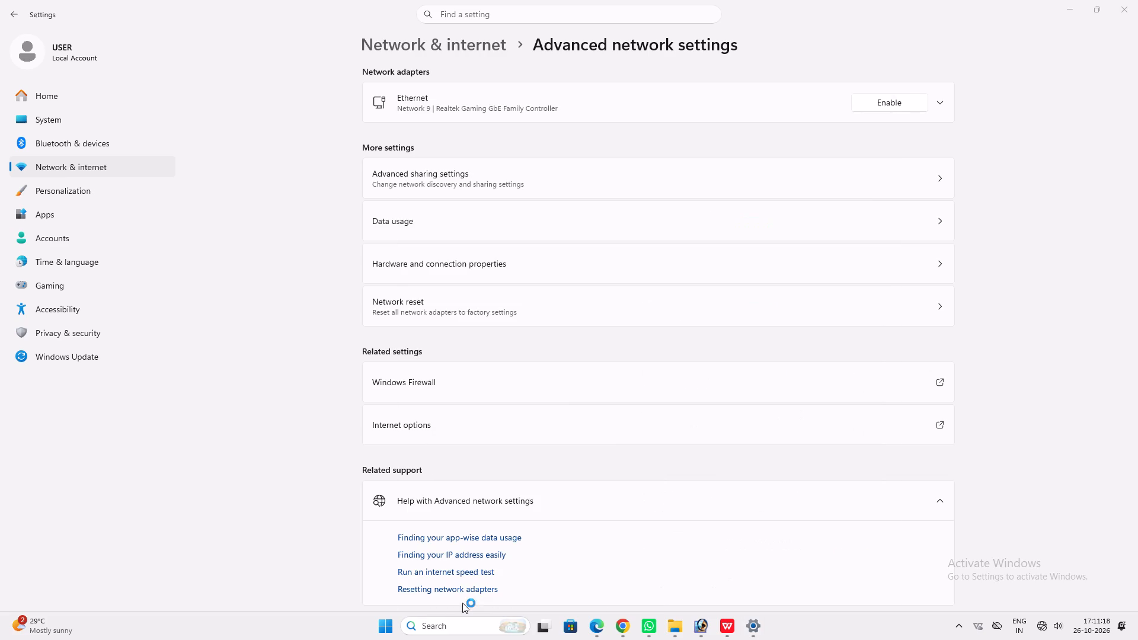
left_click(757, 630)
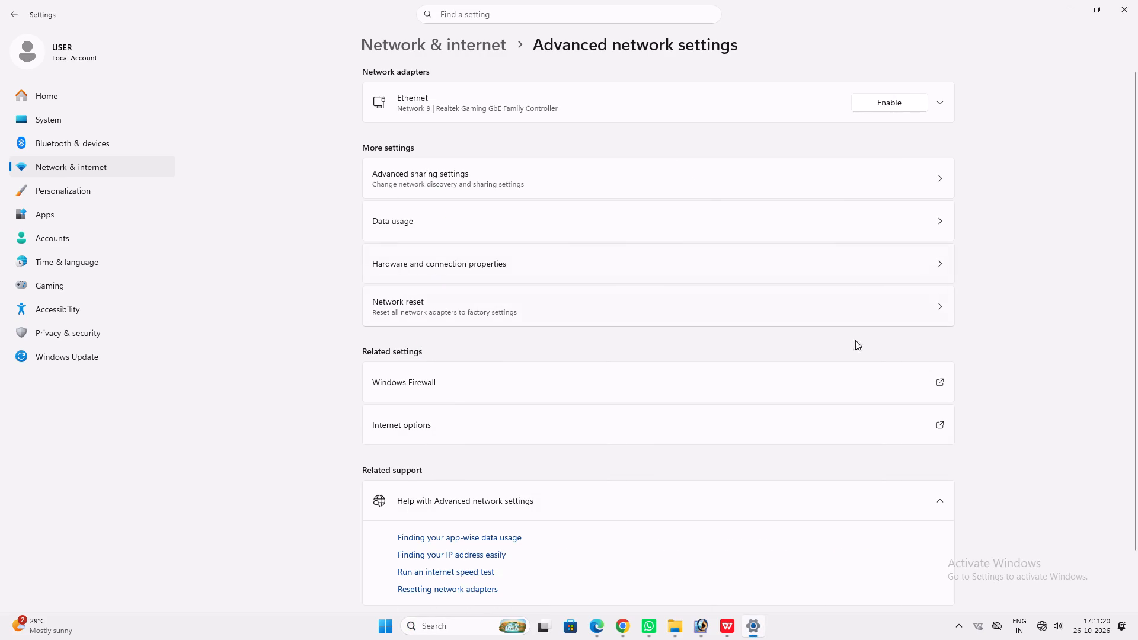
left_click(1066, 1)
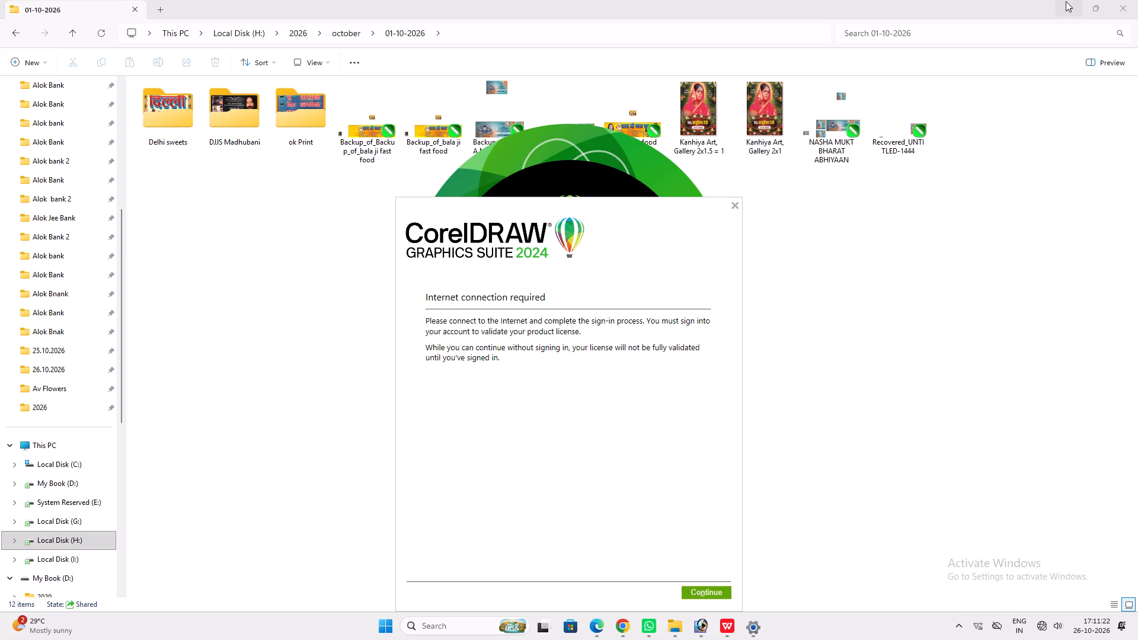
left_click(708, 598)
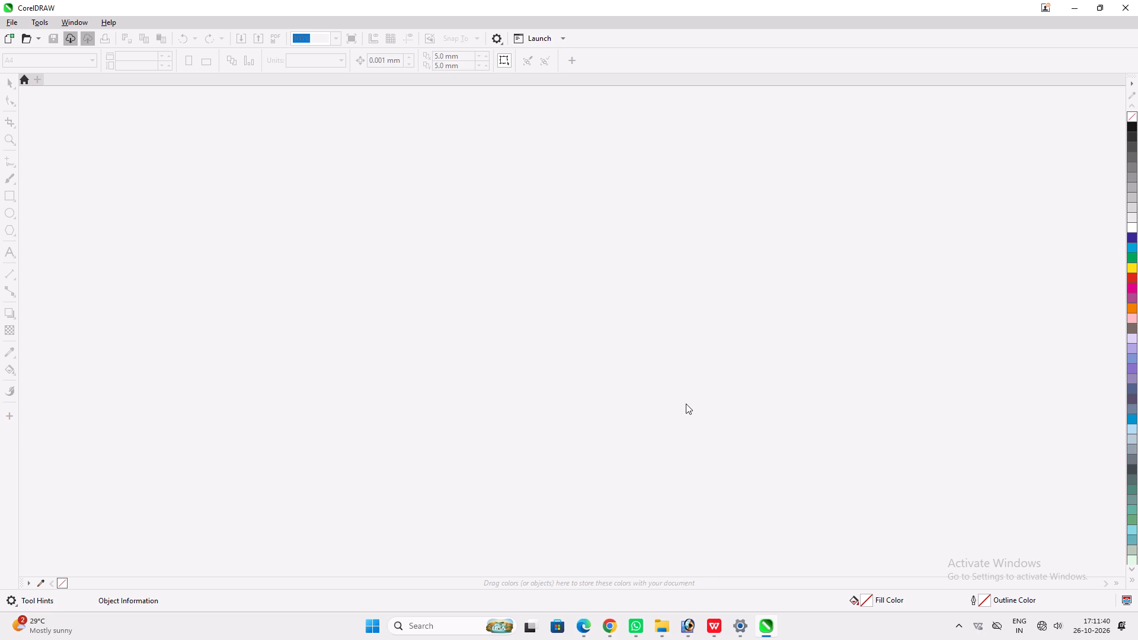
Create a new custom CMYK document, 72 by 42 inches.
key("ctrl+n")
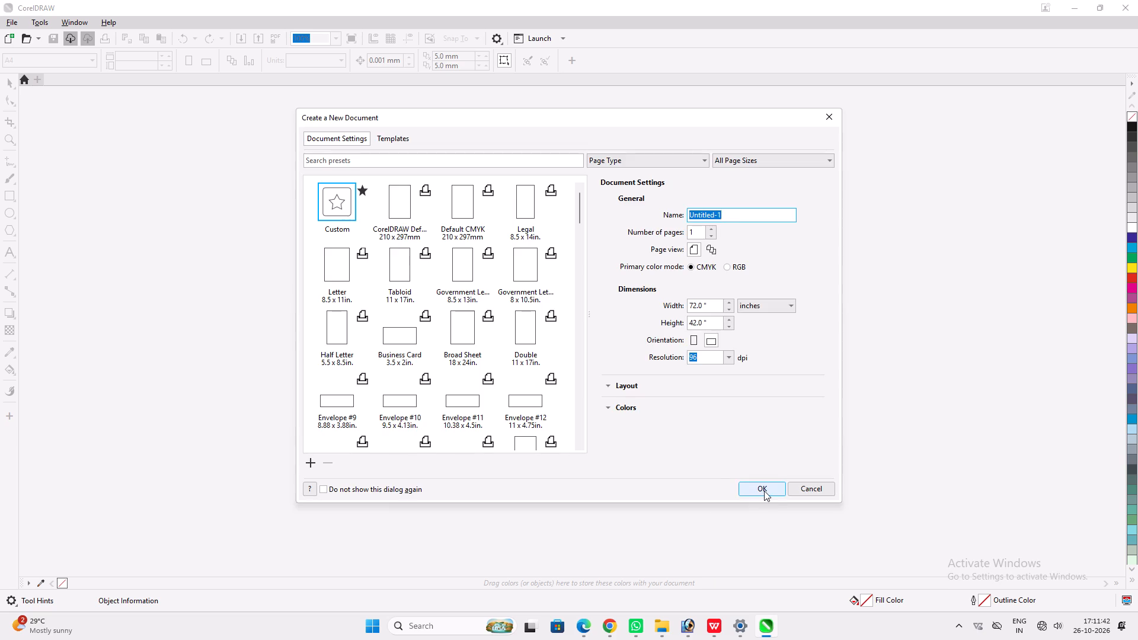
left_click(764, 491)
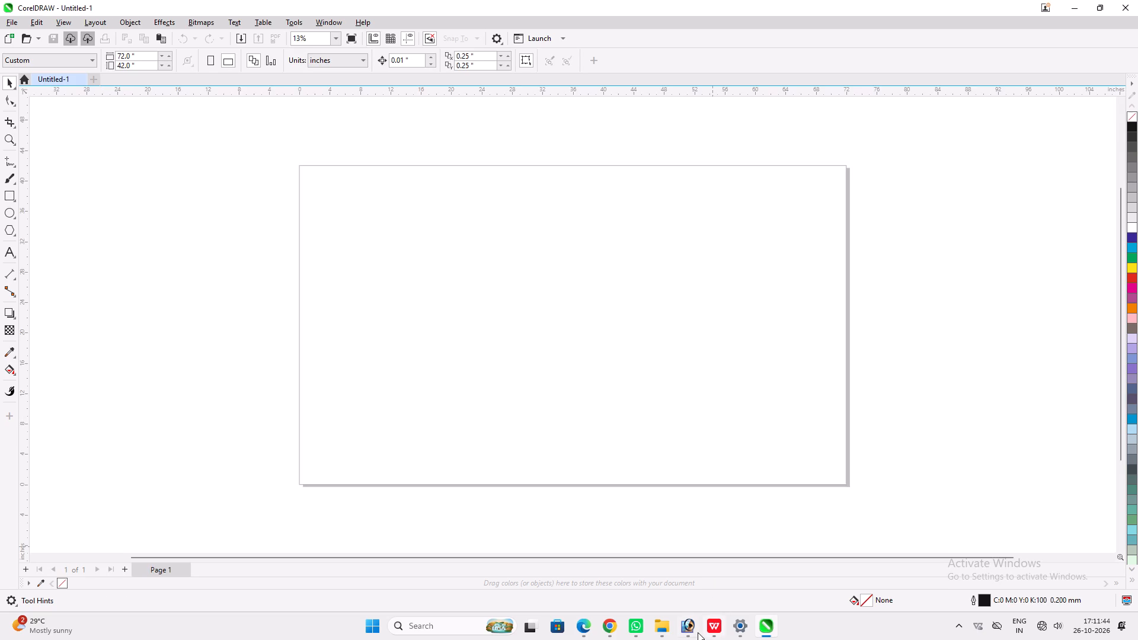
Bring the NASHA MUKT BHARAT ABHIYAAN file from the 01-10-2026 folder onto the new CorelDRAW page.
left_click(658, 614)
left_click(705, 584)
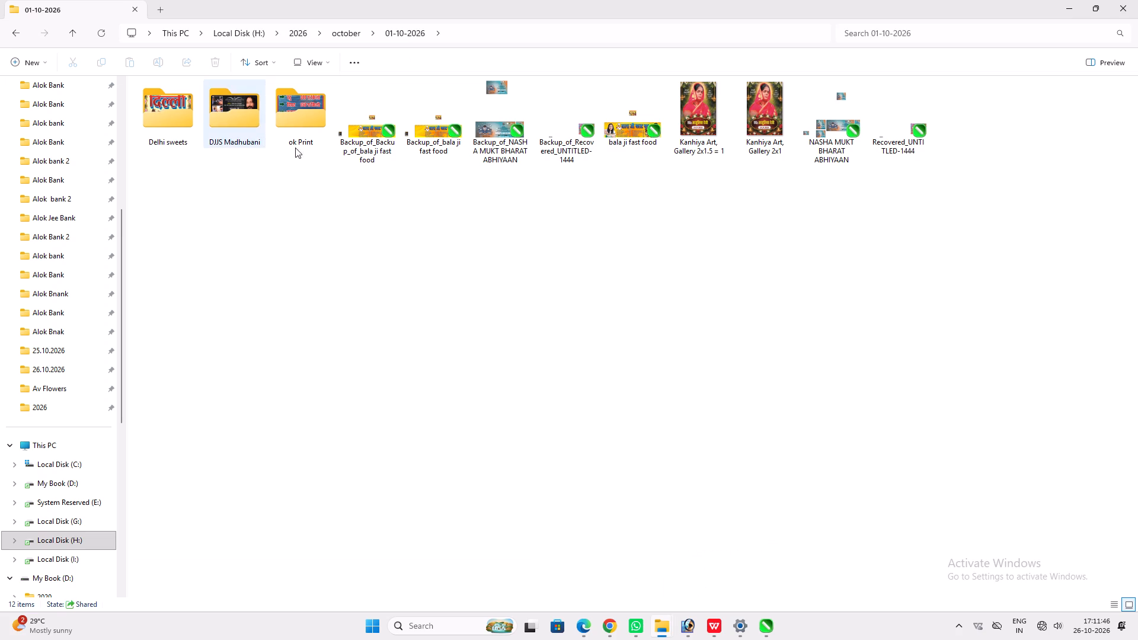
left_click_drag(833, 126, 735, 620)
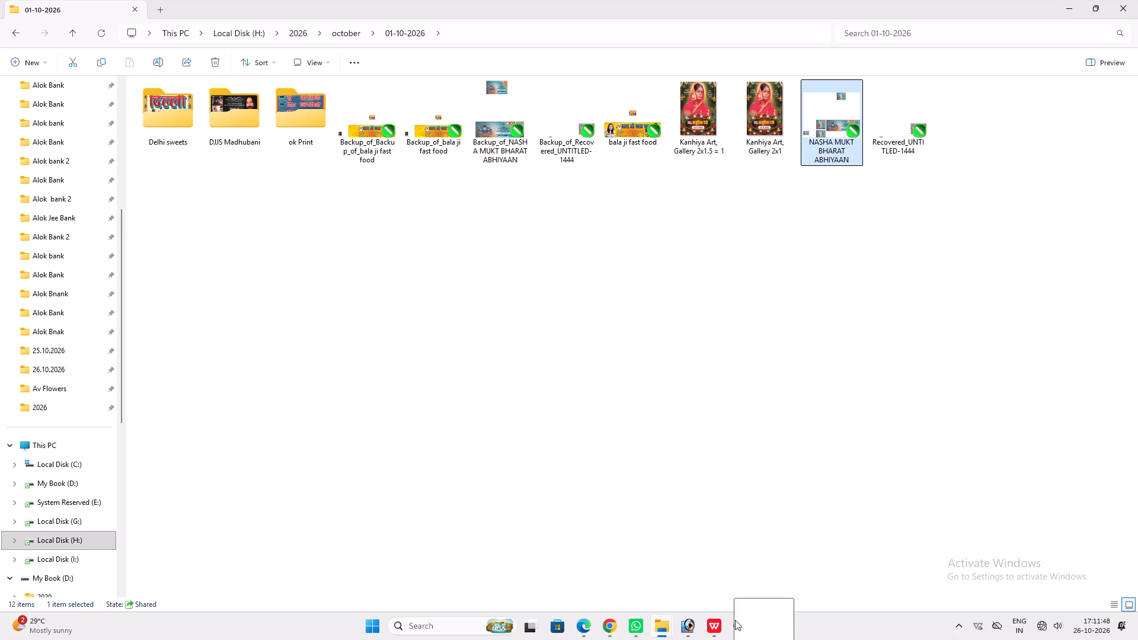
left_click_drag(735, 620, 763, 397)
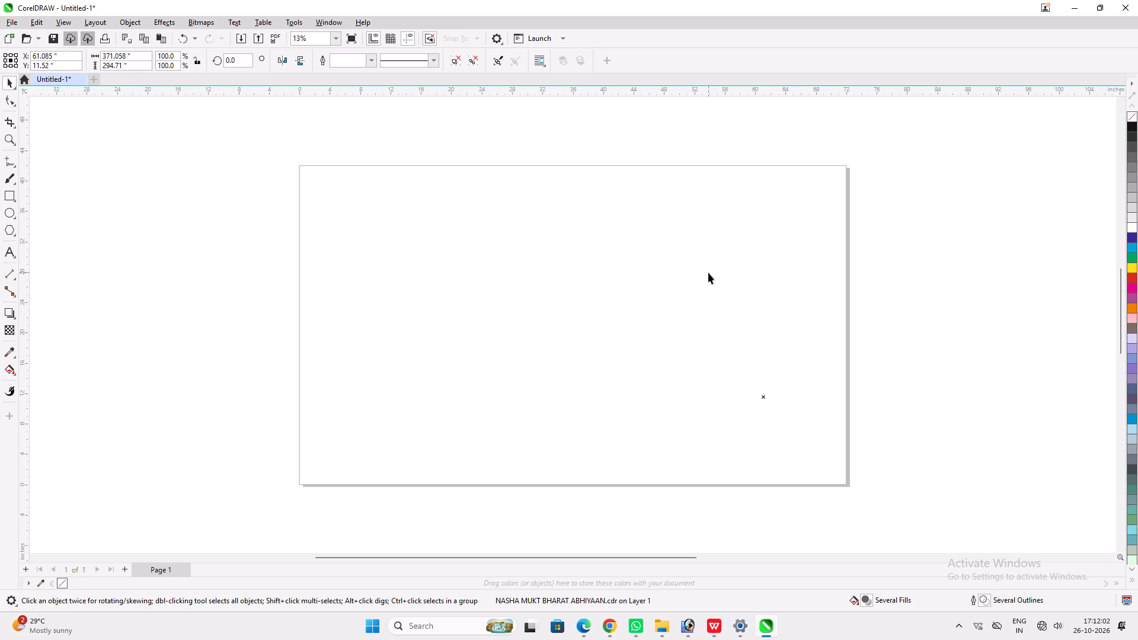
Ungroup all objects of the imported NASHA MUKT BHARAT ABHIYAAN artwork.
scroll(708, 273, "down", 16)
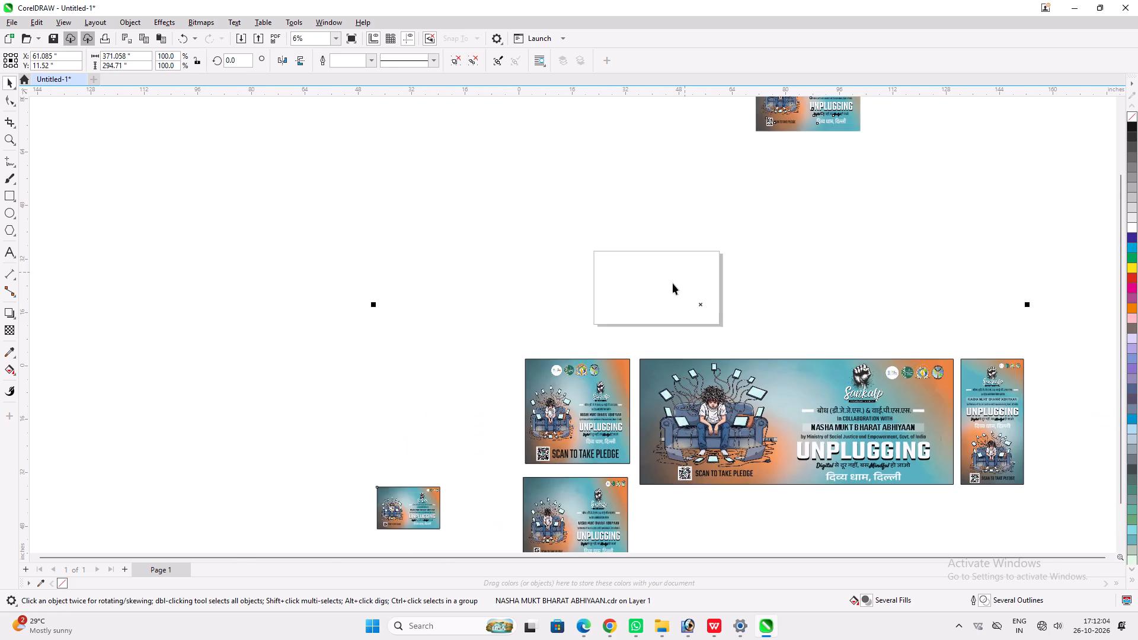
left_click_drag(757, 524, 354, 311)
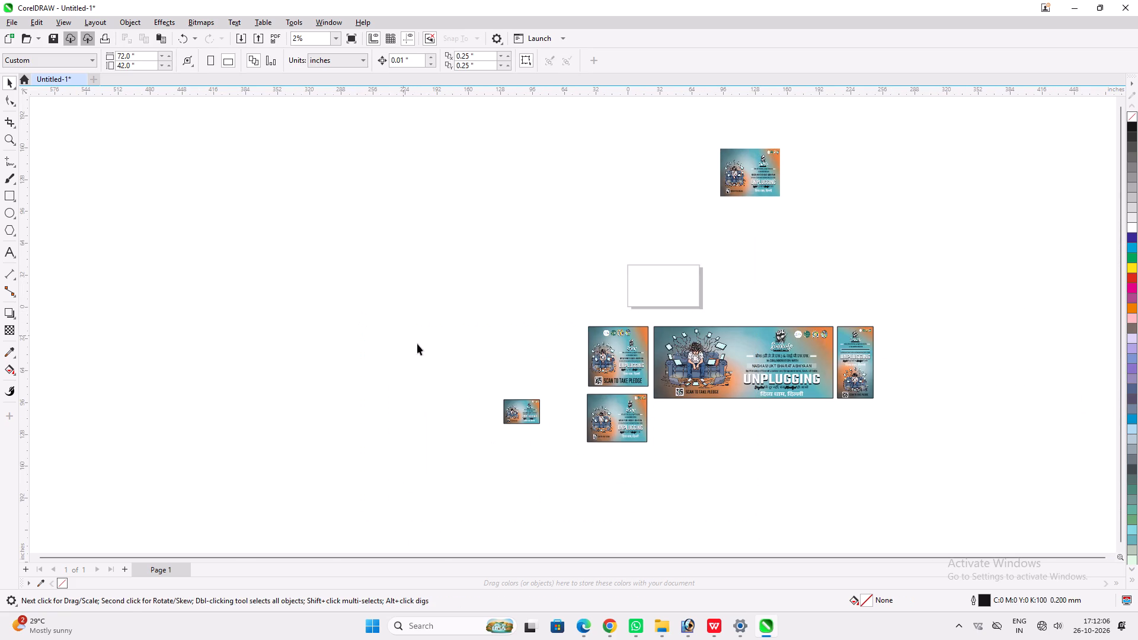
left_click(419, 345)
left_click_drag(402, 300, 652, 466)
left_click(631, 431)
right_click(631, 431)
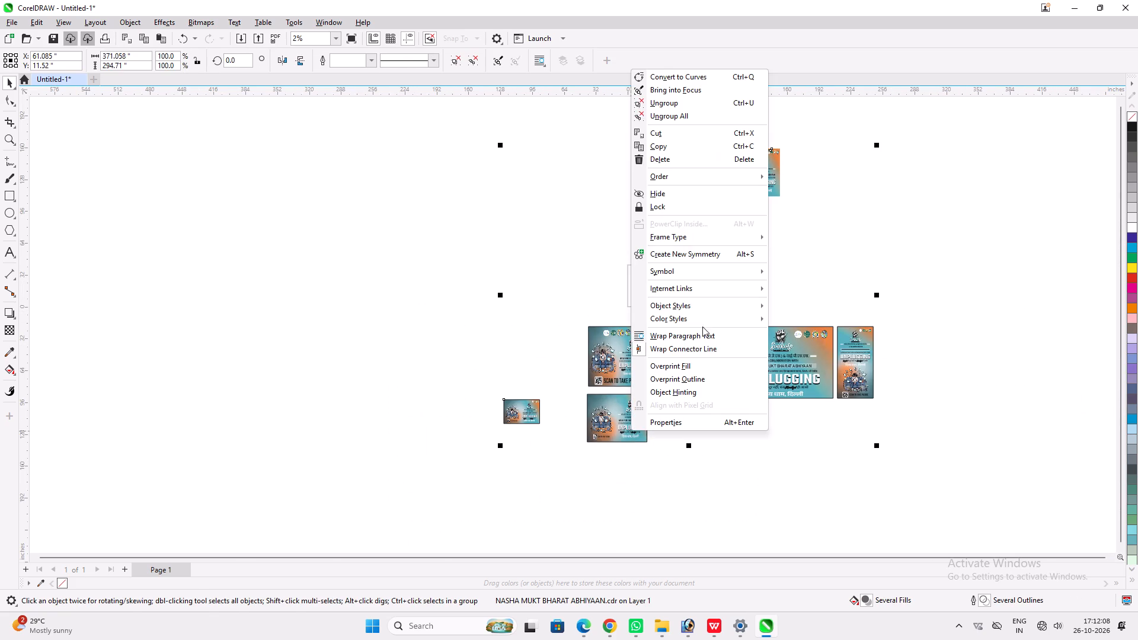
left_click(680, 116)
Delete all the smaller banner versions, keeping only the widest UNPLUGGING banner.
left_click(438, 297)
left_click_drag(450, 220, 608, 508)
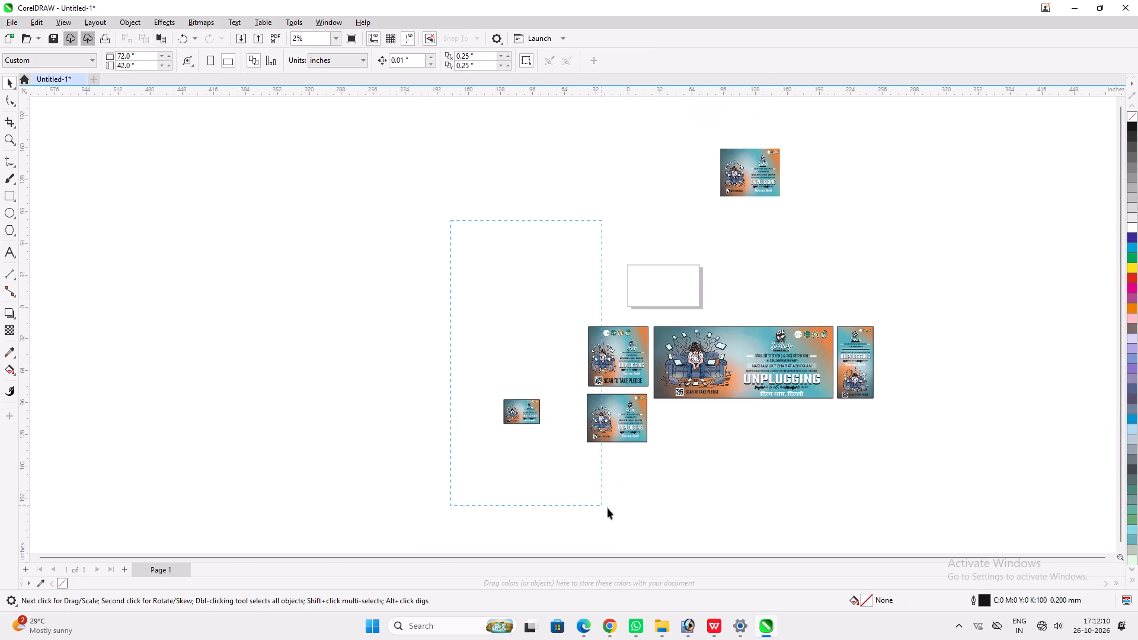
left_click_drag(608, 508, 651, 526)
key("Delete")
left_click(815, 476)
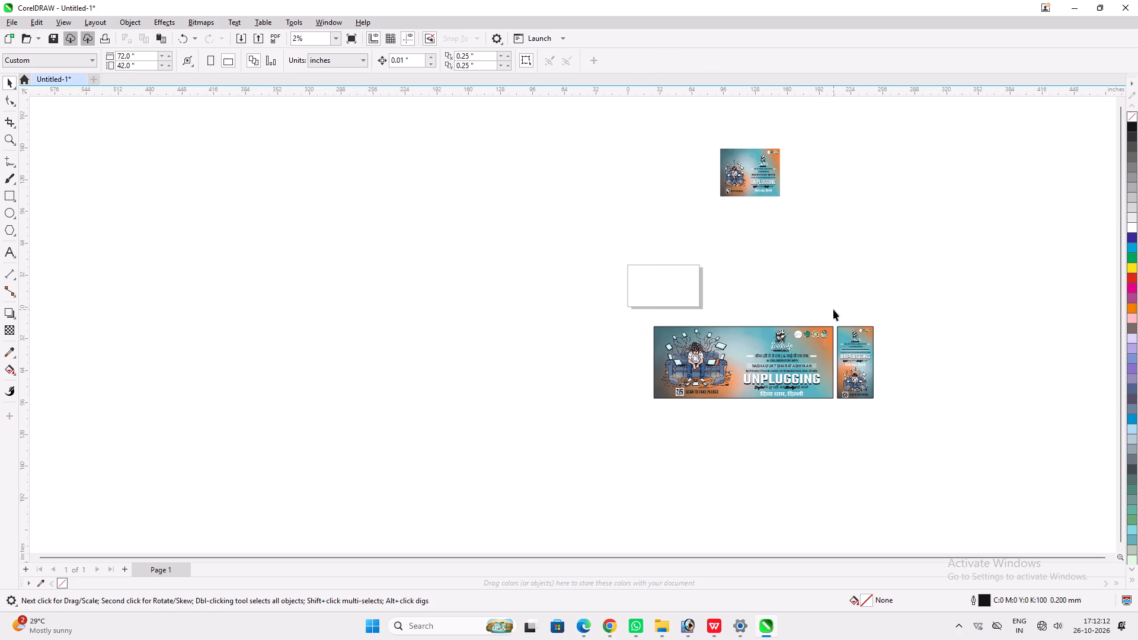
left_click_drag(832, 302, 900, 444)
key("Delete")
left_click_drag(680, 108, 779, 187)
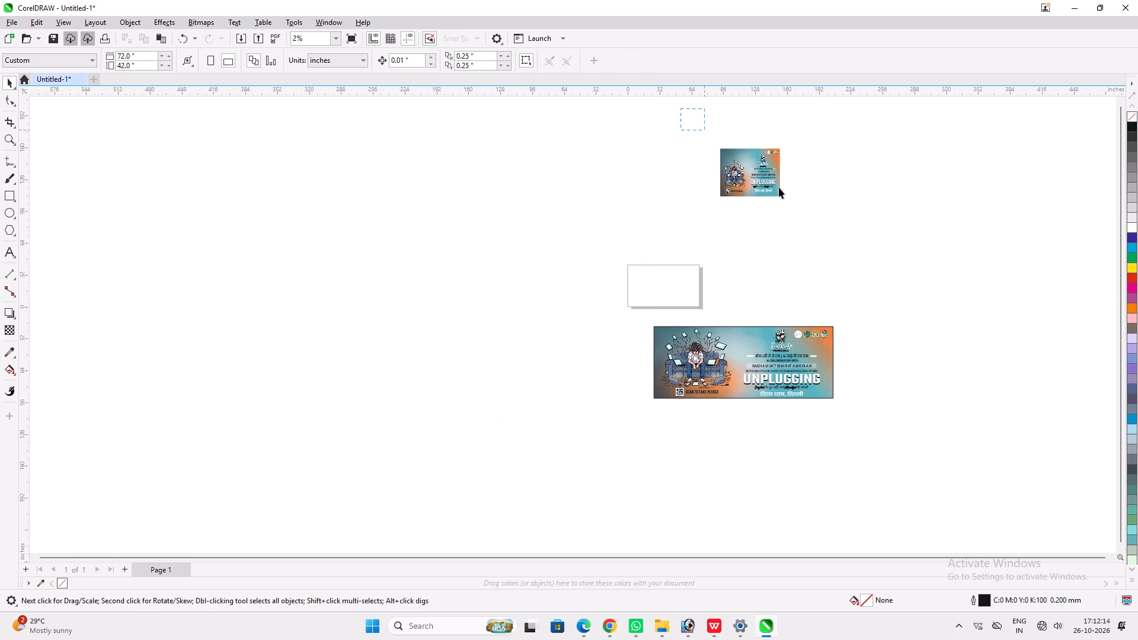
left_click_drag(779, 187, 823, 219)
key("Delete")
Group the remaining wide banner's objects and resize the group to 96 inches wide by 60 inches high.
left_click_drag(900, 484, 494, 305)
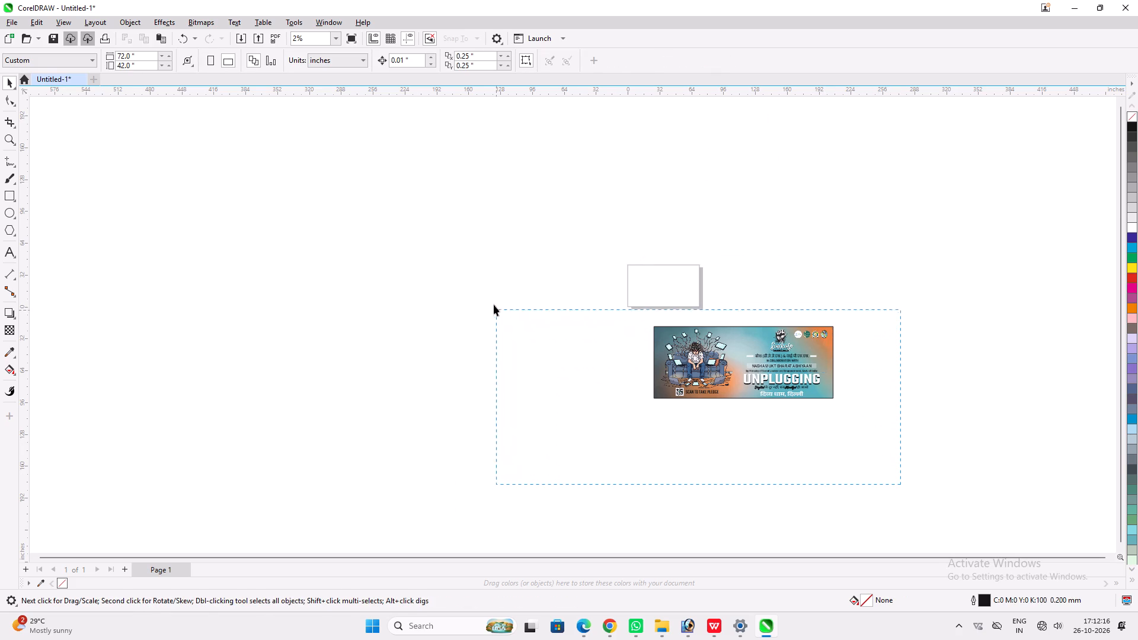
left_click_drag(494, 305, 484, 290)
key("ctrl+g")
left_click_drag(145, 59, 141, 59)
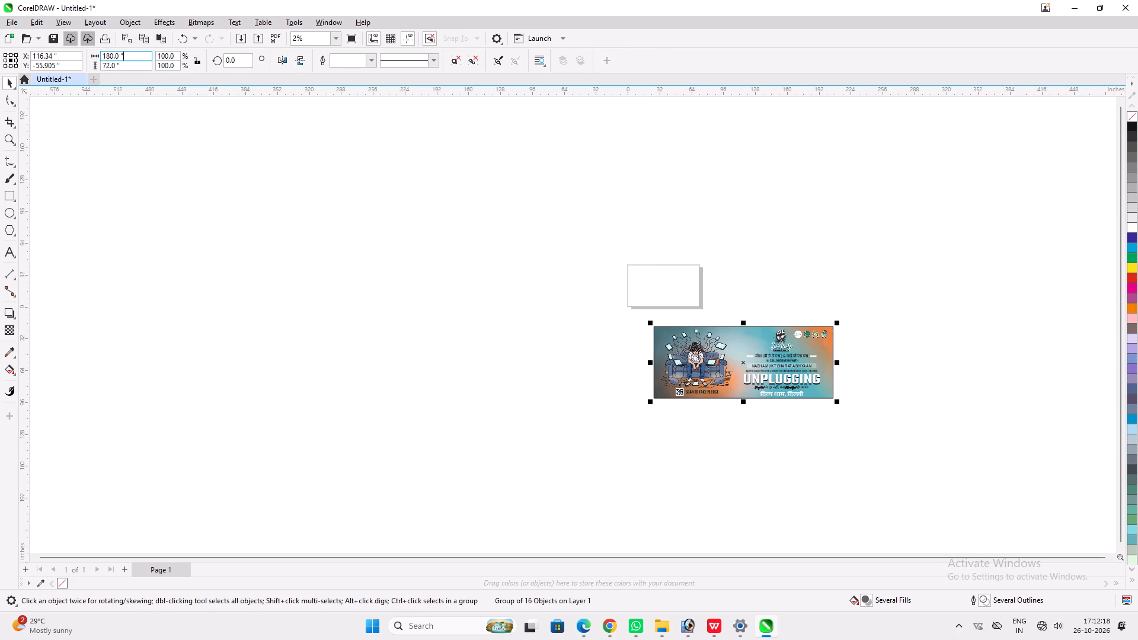
left_click_drag(141, 59, 0, 76)
type("96")
key("Tab")
type("60")
key("Return")
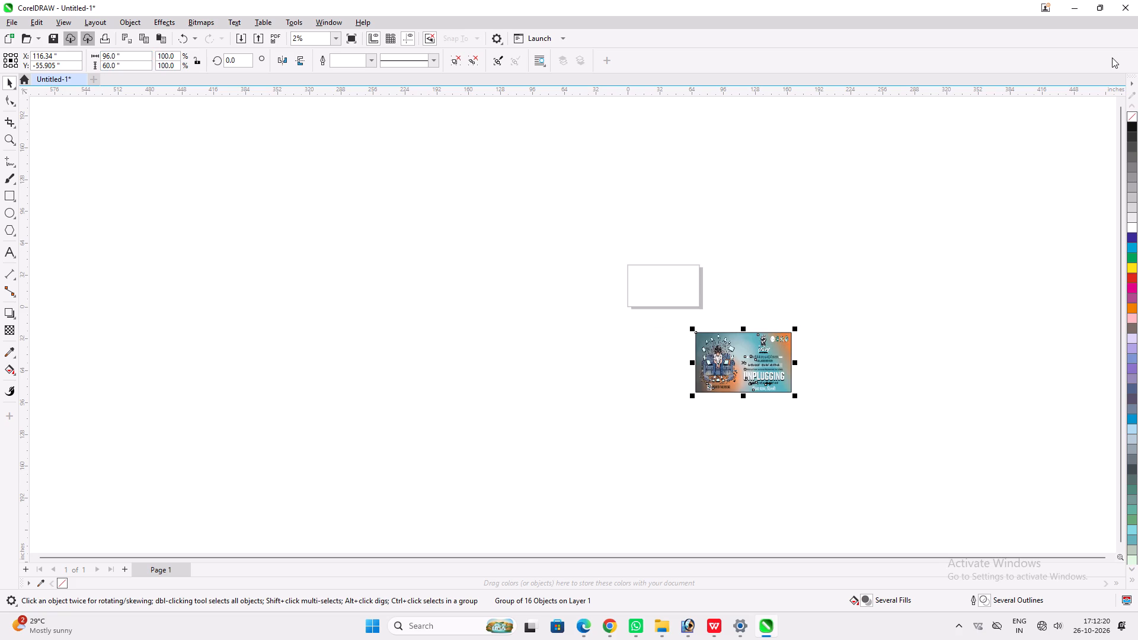
Export the banner as a TIFF named "8x5= 1 pc old" to Downloads at 72 dpi.
key("ctrl+e")
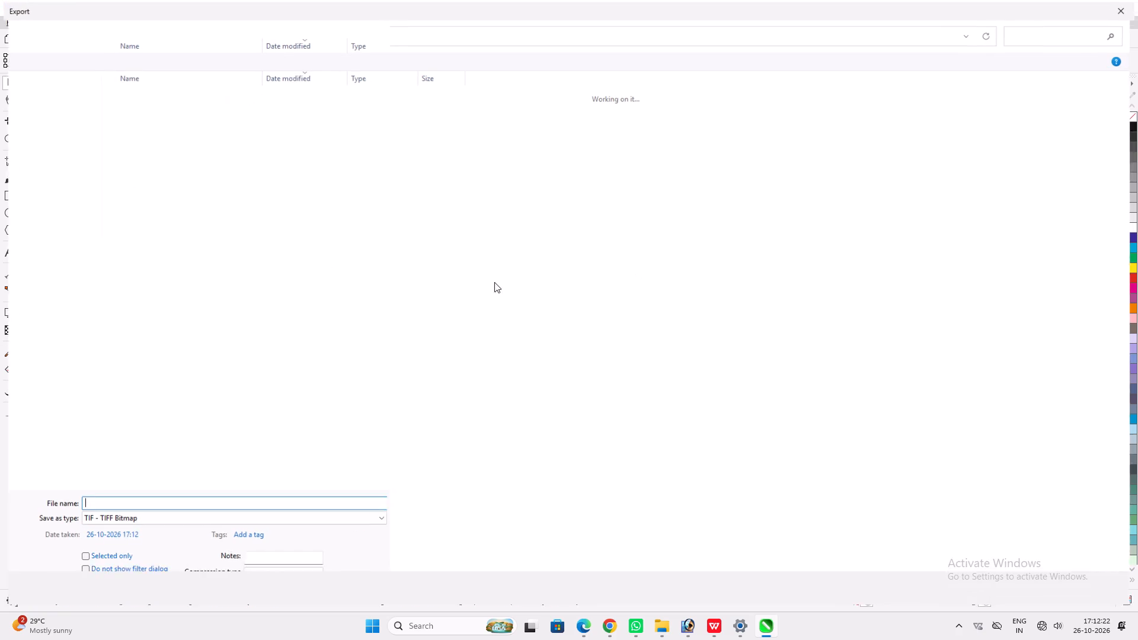
left_click(63, 157)
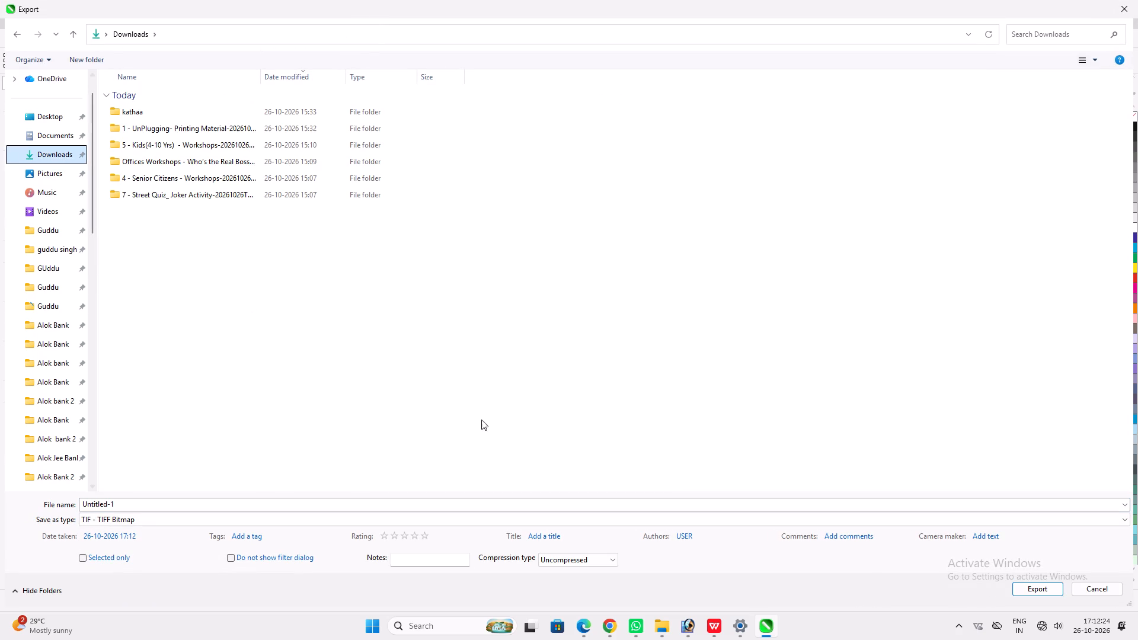
left_click(190, 506)
type("8x5")
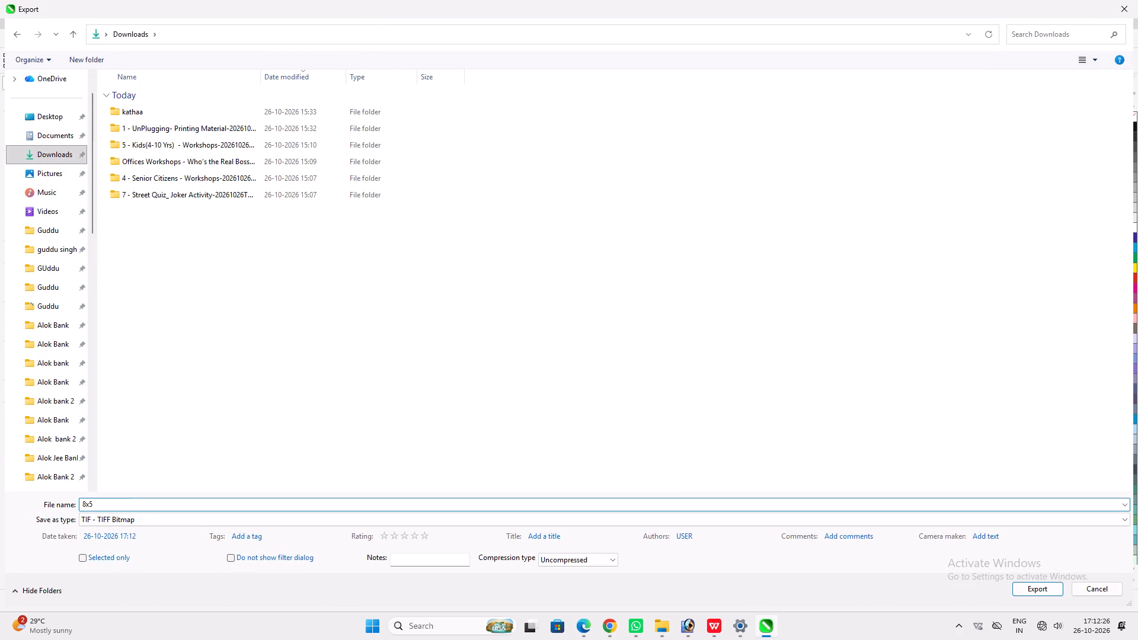
type("= 1 pc old")
key("space")
key("Return")
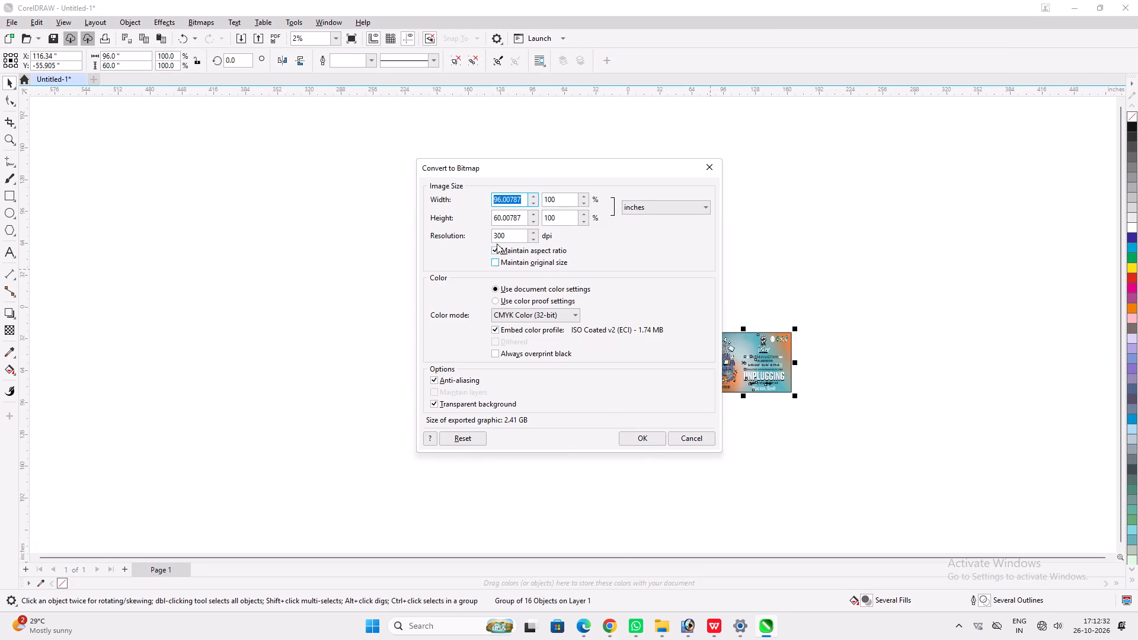
left_click_drag(515, 236, 339, 244)
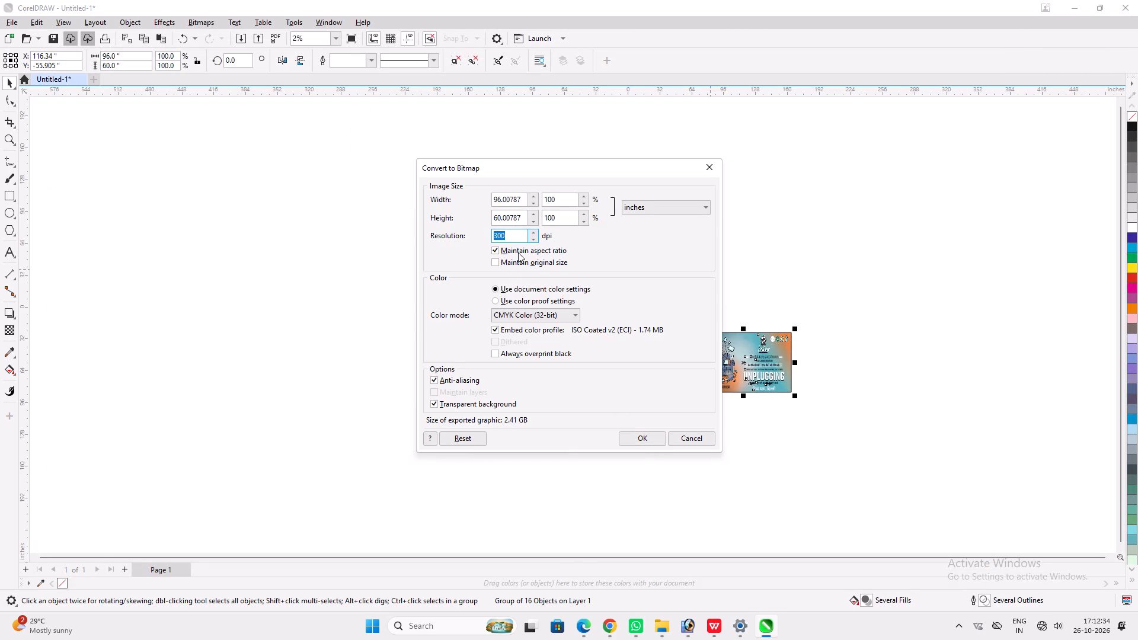
type("72")
left_click(635, 429)
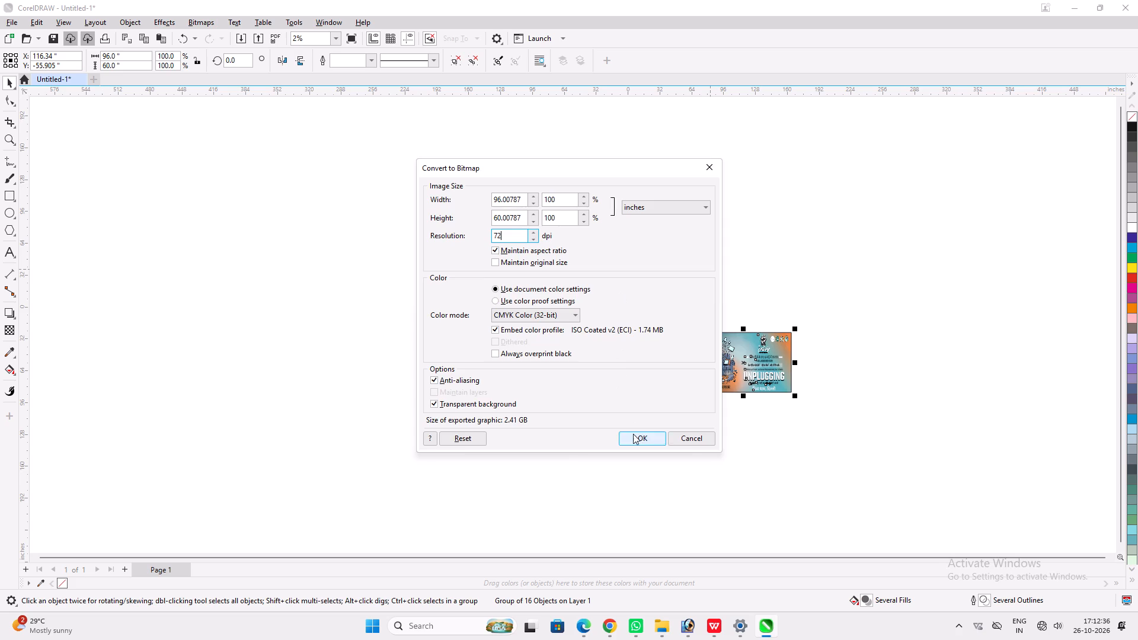
left_click(633, 434)
Cut the exported "8x5= 1 pc old" TIFF file from the Downloads folder.
left_click(662, 630)
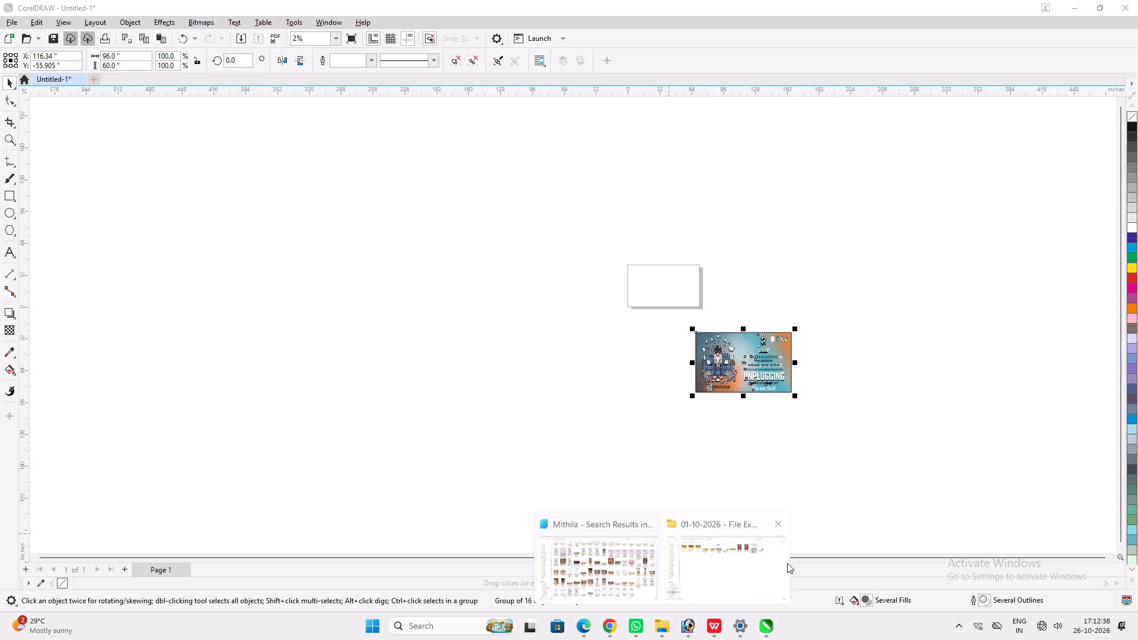
left_click(728, 566)
left_click(661, 631)
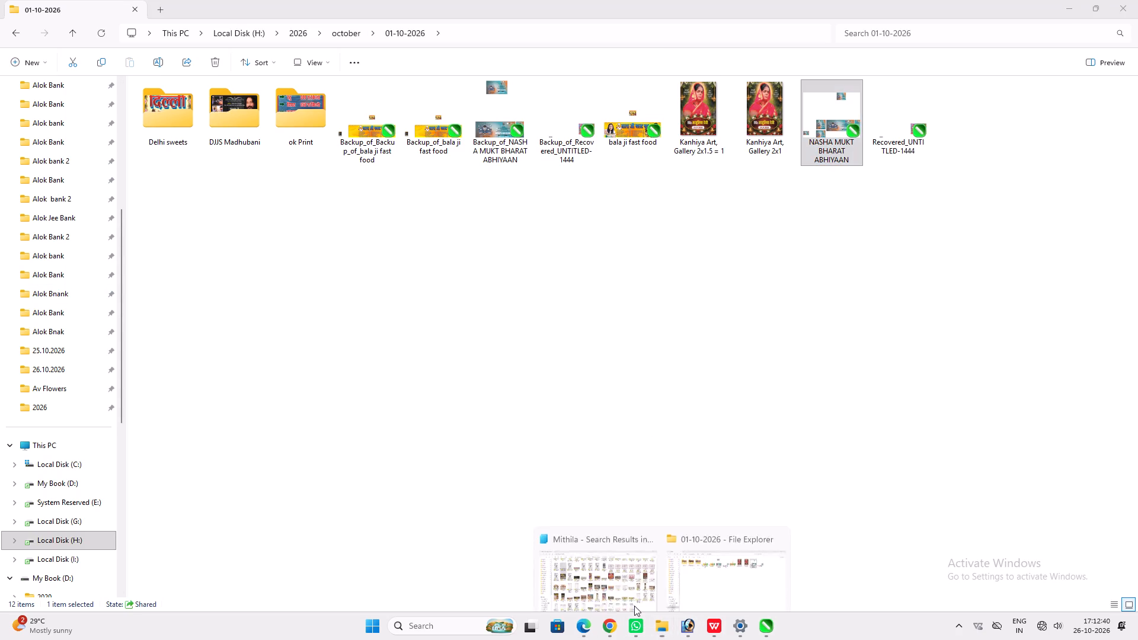
left_click(603, 584)
scroll(25, 200, "up", 7)
left_click(30, 211)
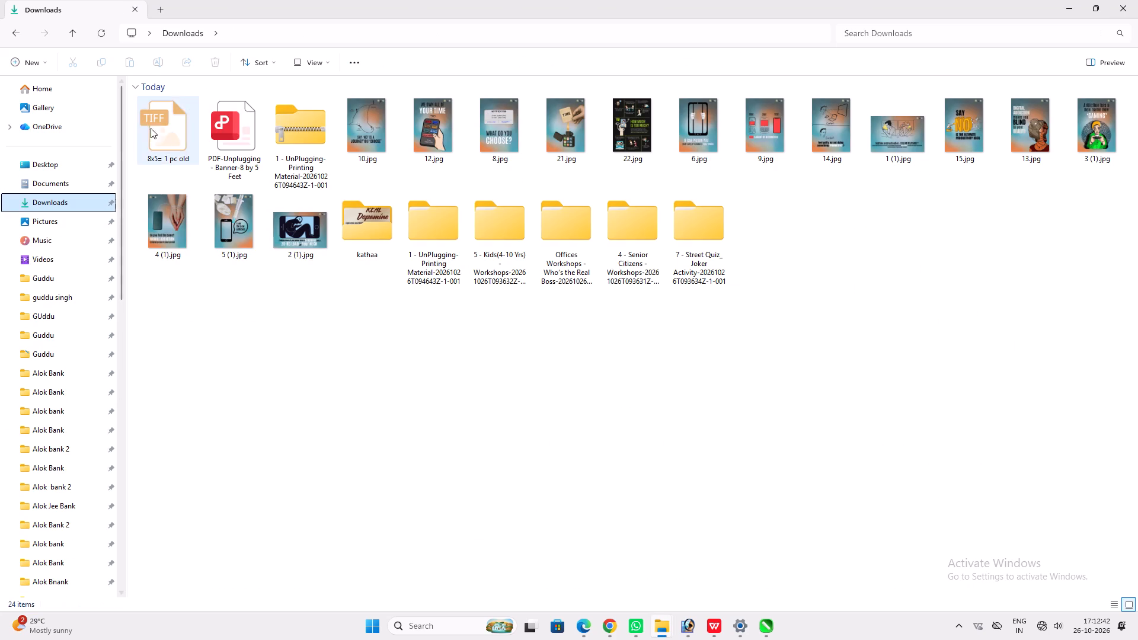
left_click(164, 122)
key("ctrl+x")
key("ctrl+x")
key("ctrl+x")
In Photoshop's Open dialog, paste the cut file into the Shree Mat bhagwat Katha Awai adda folder under 26.10.2026.
left_click(691, 623)
double_click(393, 209)
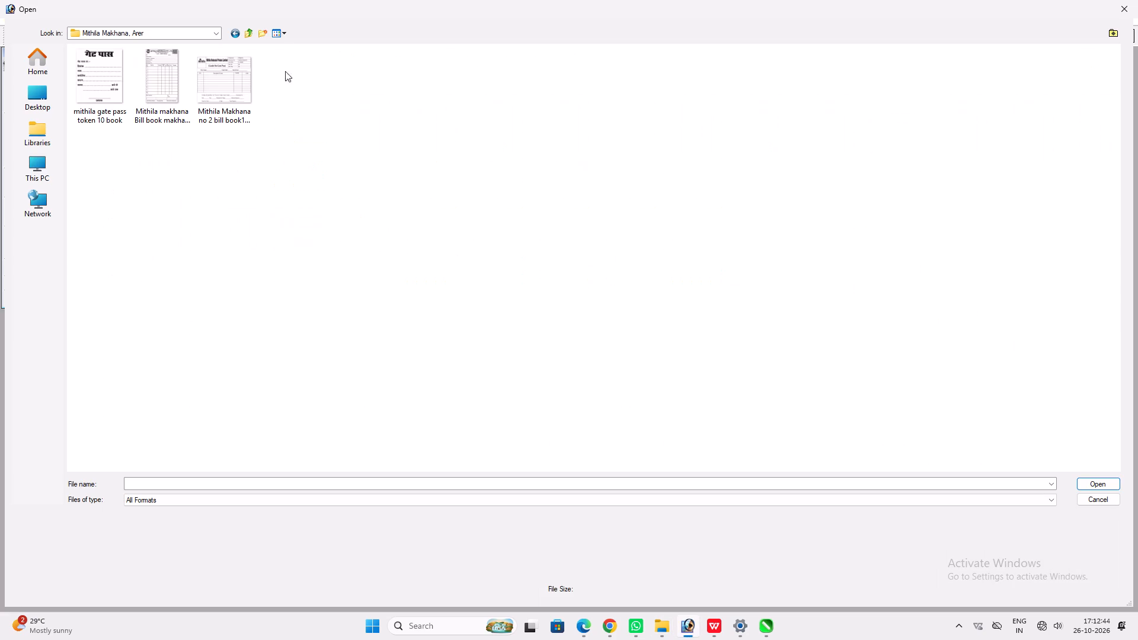
left_click(251, 30)
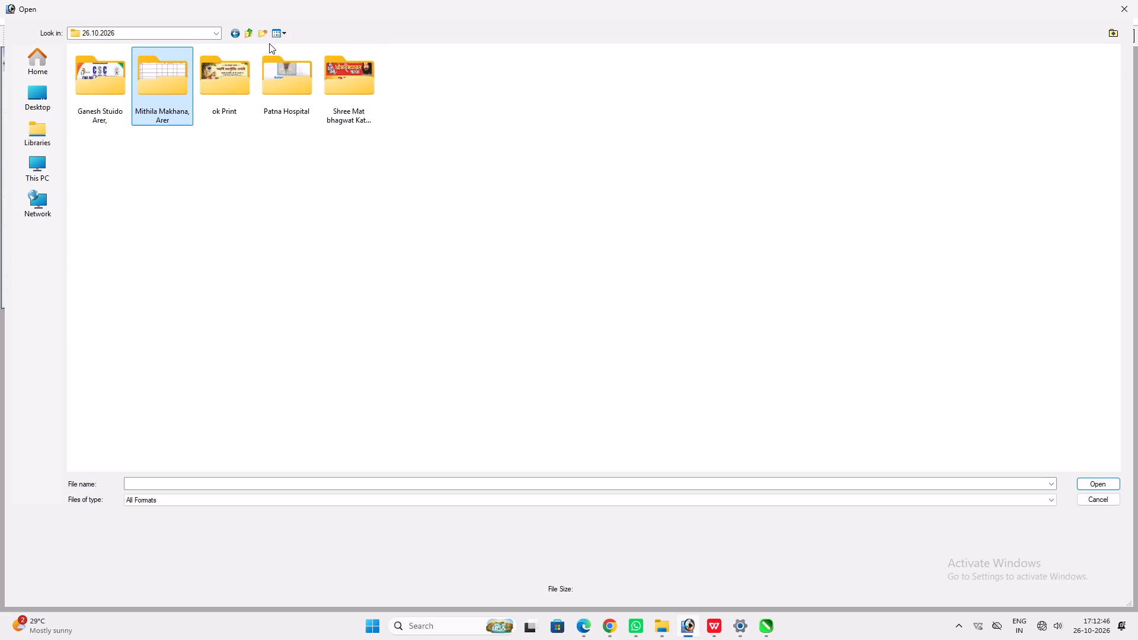
left_click(306, 180)
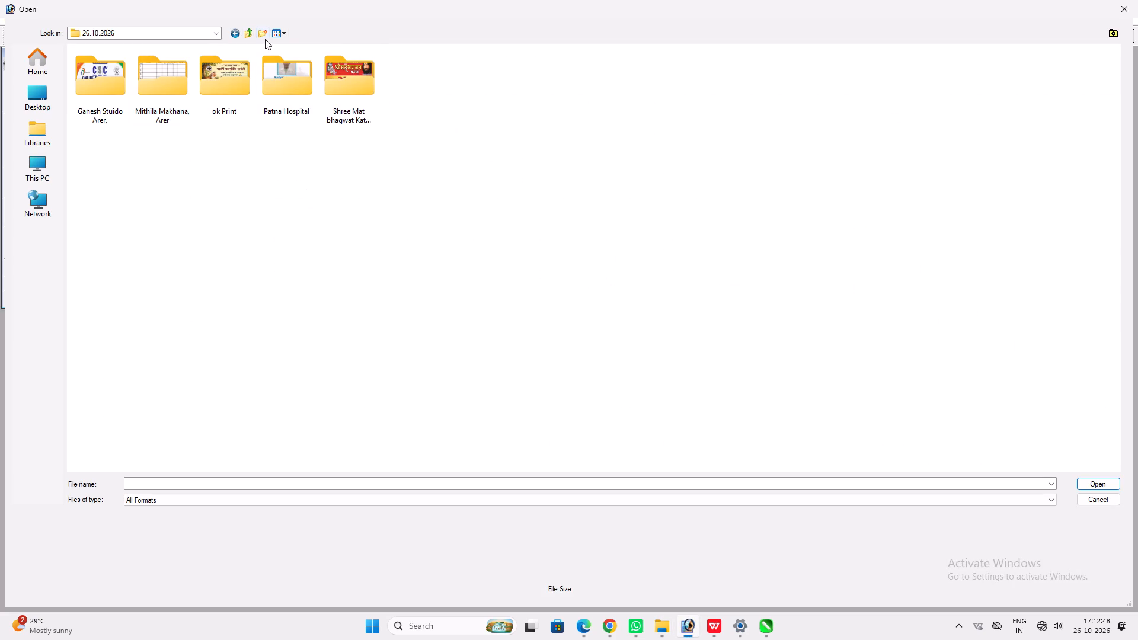
double_click(341, 95)
left_click(353, 167)
key("ctrl+v")
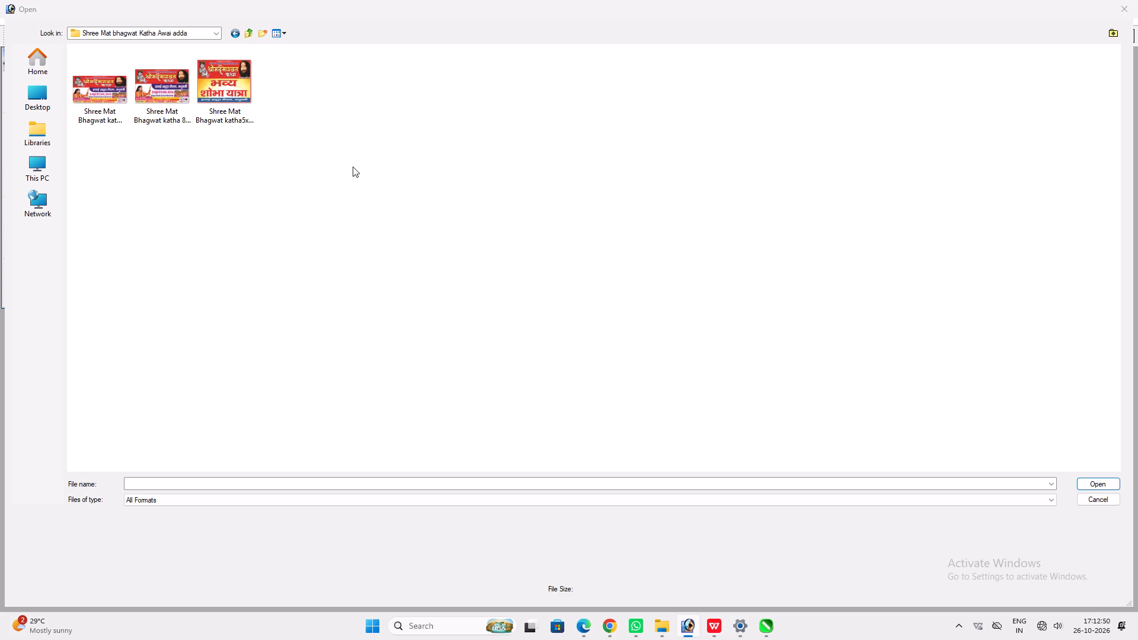
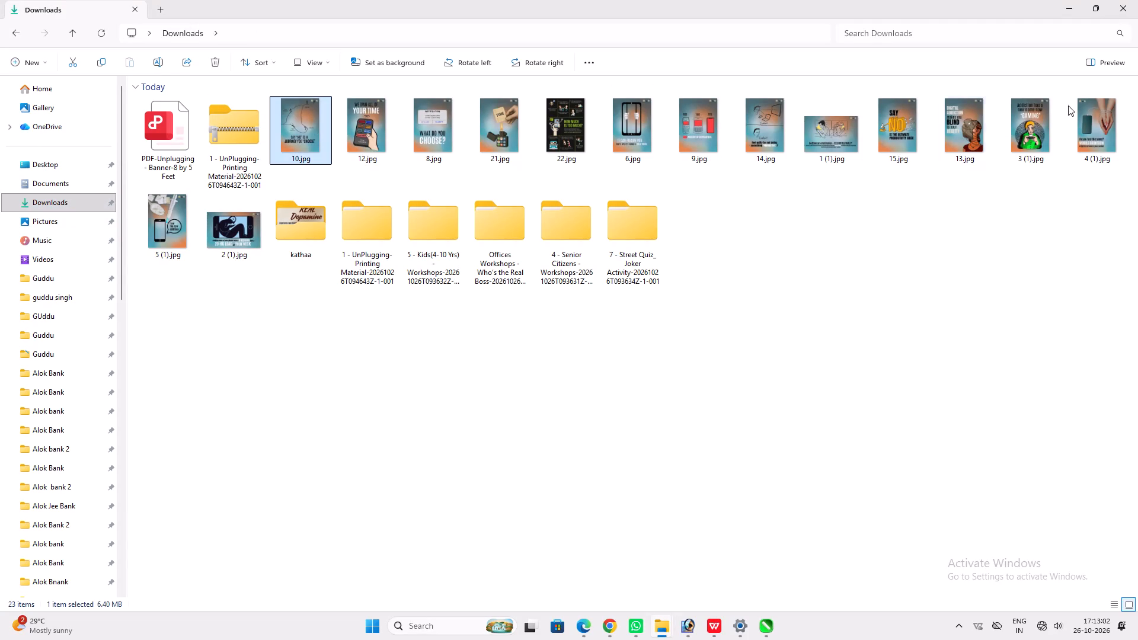
Select the fifteen JPG images in Downloads, from 10.jpg through 2 (1).jpg, and open them all together in Photoshop.
left_click(1108, 113, "shift")
left_click(171, 226, "ctrl")
left_click(205, 228, "ctrl")
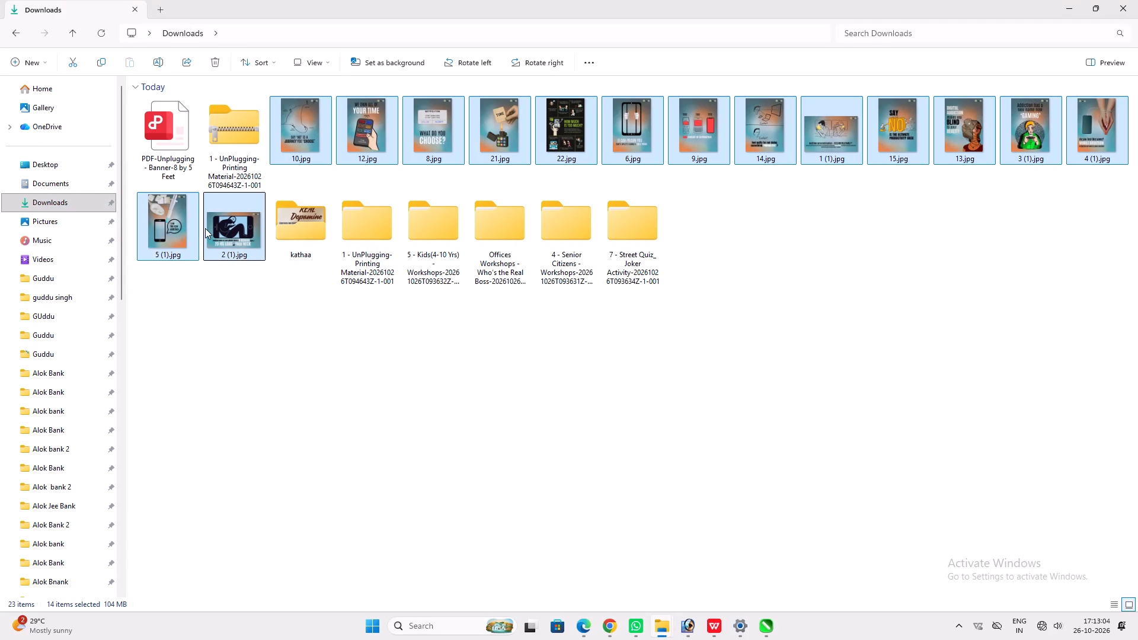
left_click_drag(220, 220, 685, 622)
left_click(1129, 0)
left_click(661, 618)
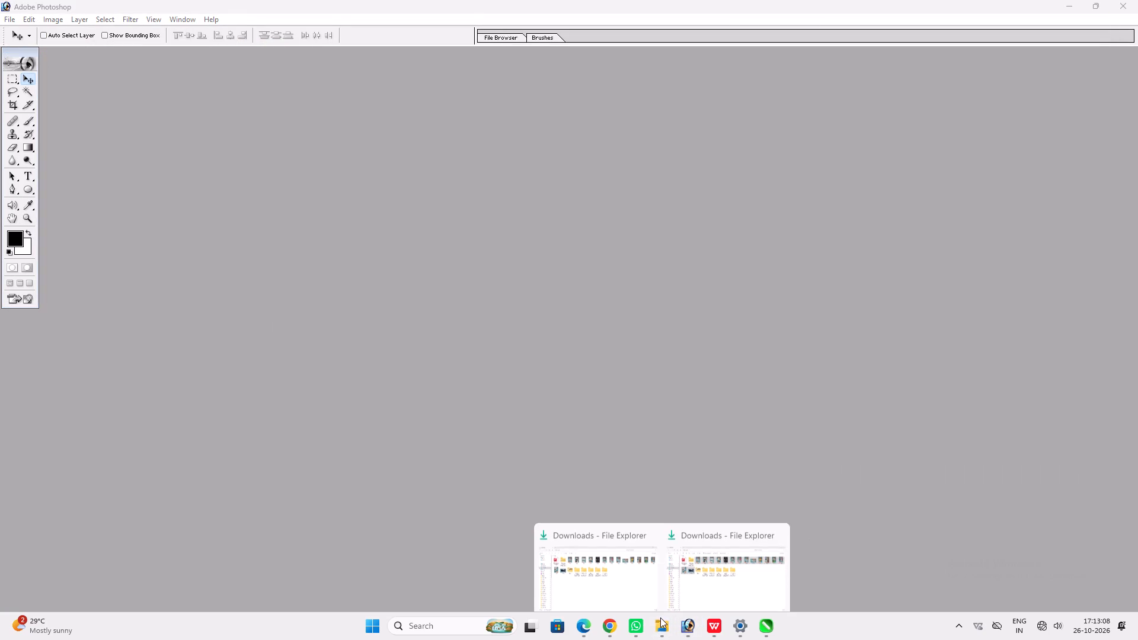
left_click(678, 565)
left_click_drag(231, 227, 712, 580)
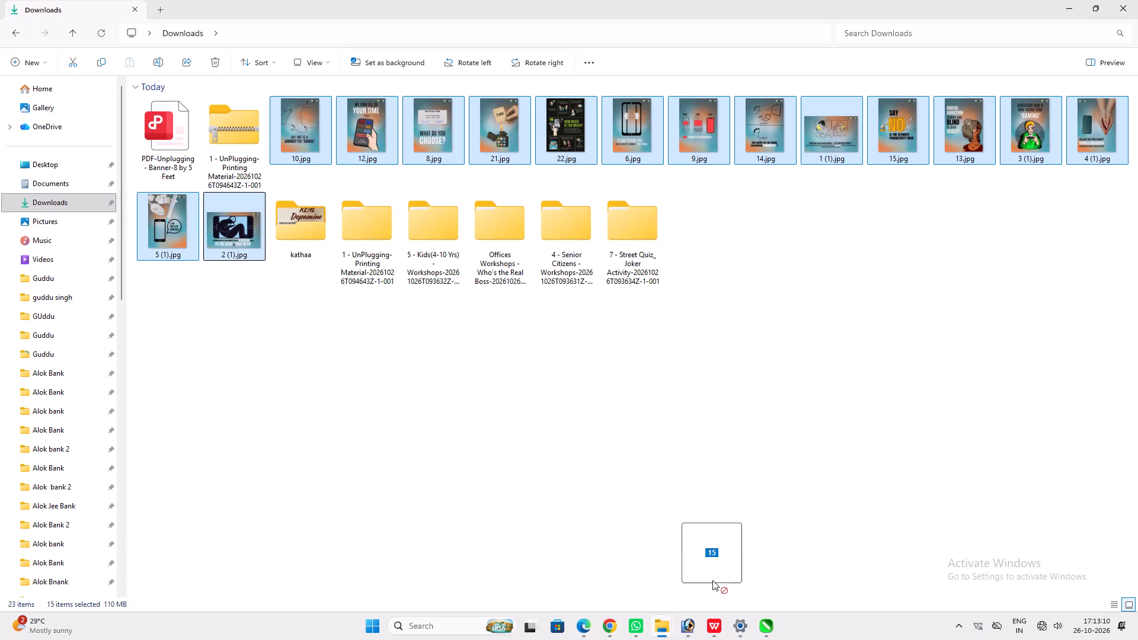
left_click_drag(712, 580, 636, 392)
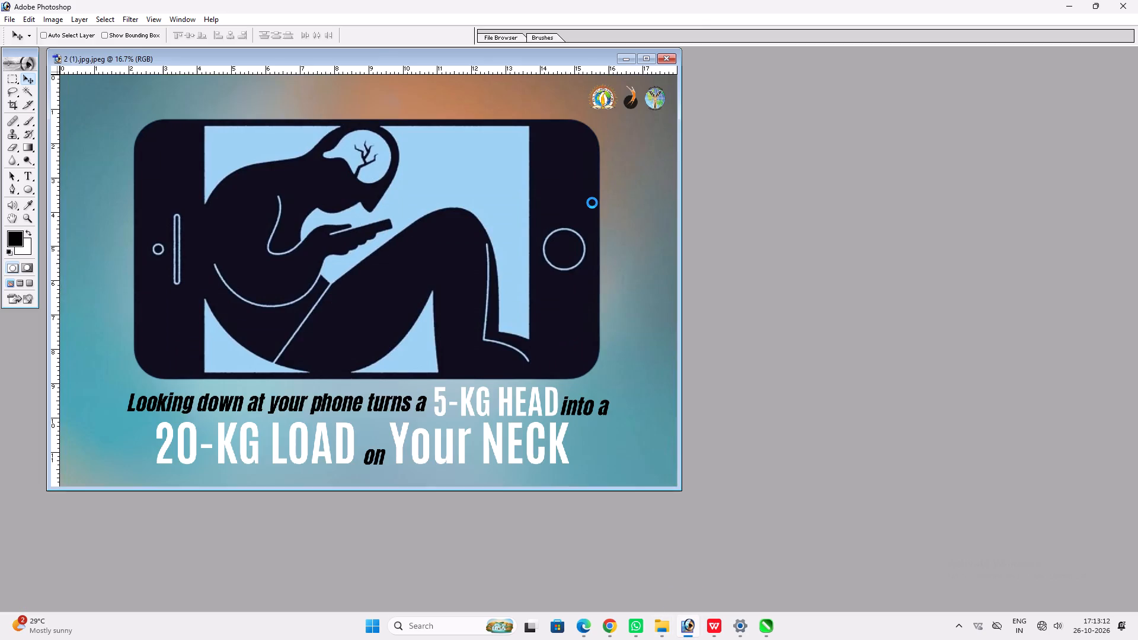
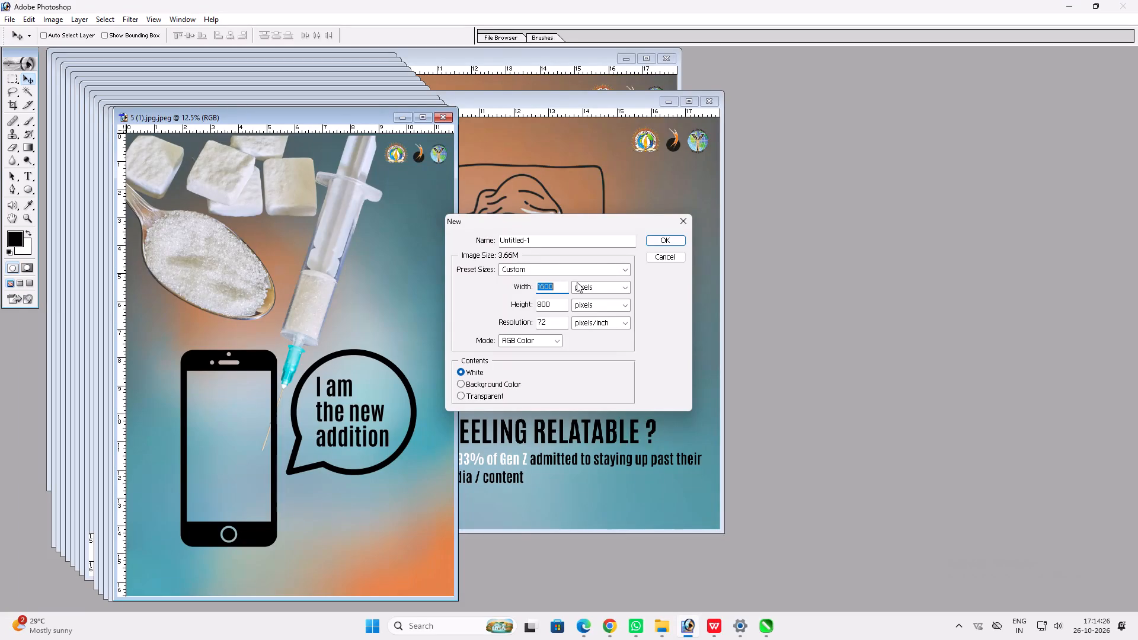
Create a new white document 48 inches wide and 30 inches high at 72 pixels/inch in CMYK colour mode.
key("4")
key("8")
key("Tab")
key("Tab")
key("shift+Tab")
key("shift+Tab")
type("48")
key("Tab")
key("Down")
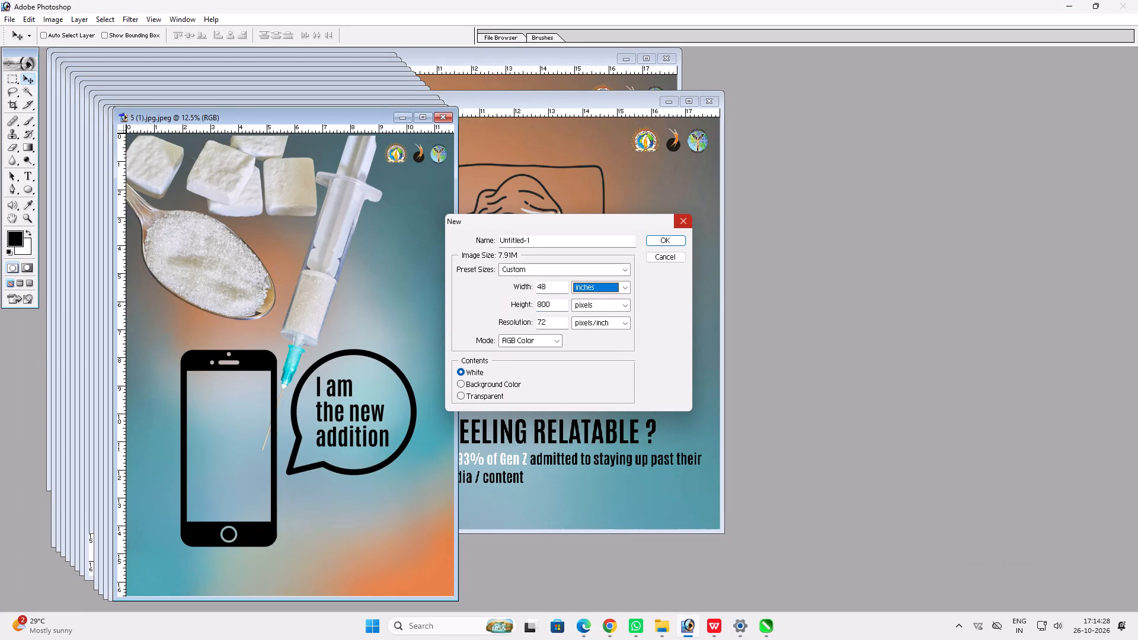
key("Tab")
type("30")
key("Tab")
key("Down")
key("Tab")
key("Tab")
key("Tab")
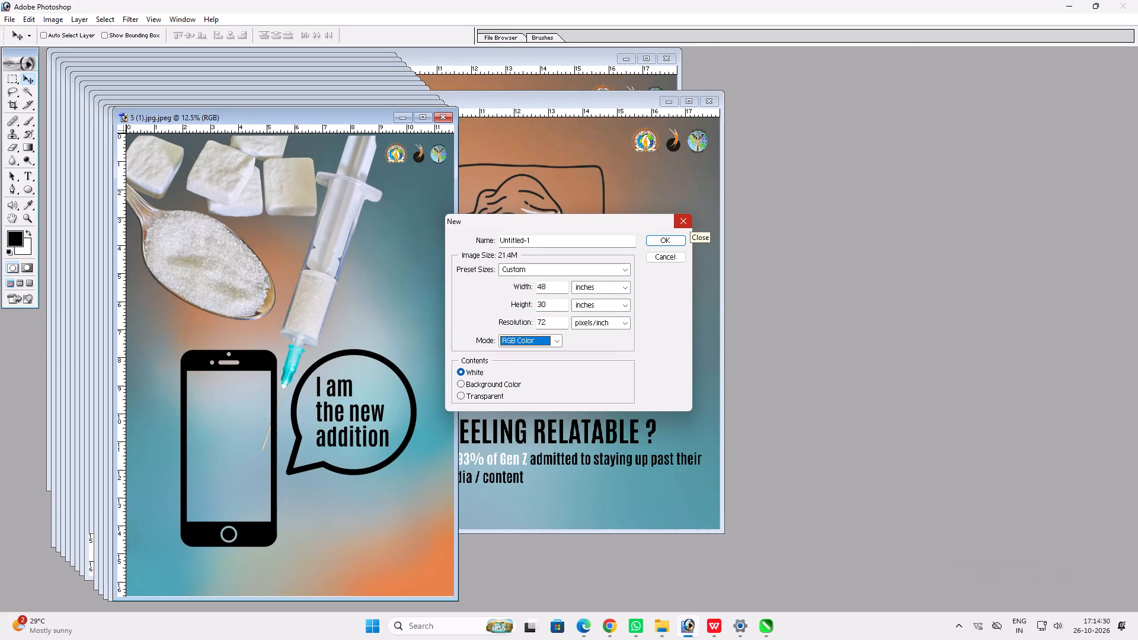
key("Right")
key("Return")
Paste the Digital Gramin Seva banner twice into the new document and align the upper copy to the canvas's top-left corner.
key("ctrl+v")
key("ctrl+v")
left_click(492, 120, "ctrl")
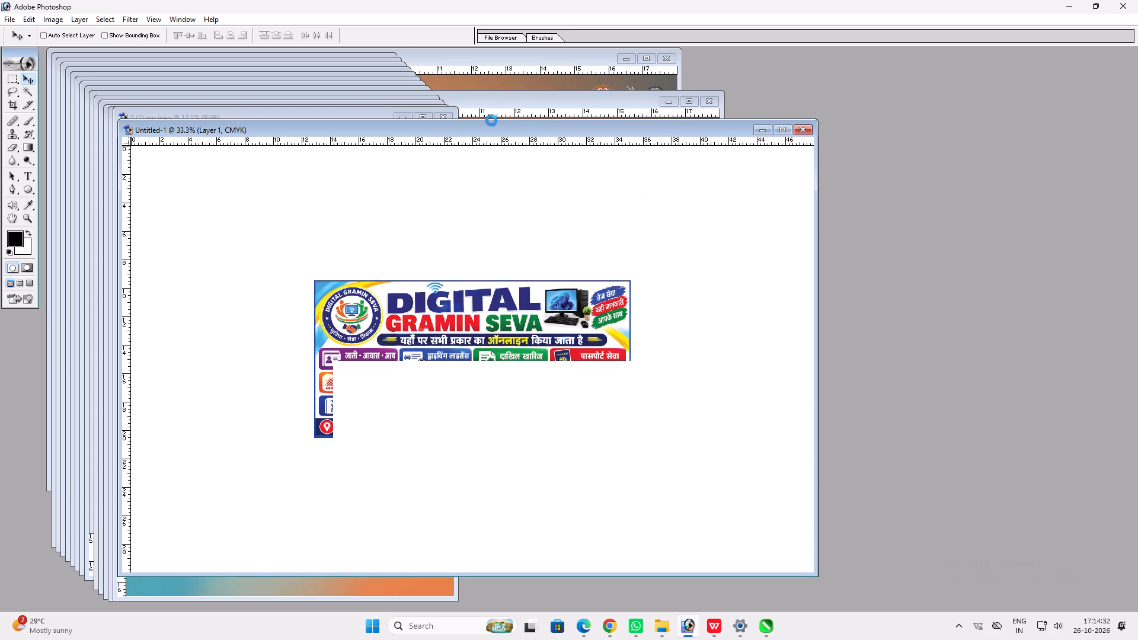
double_click(487, 129)
key("ctrl+a")
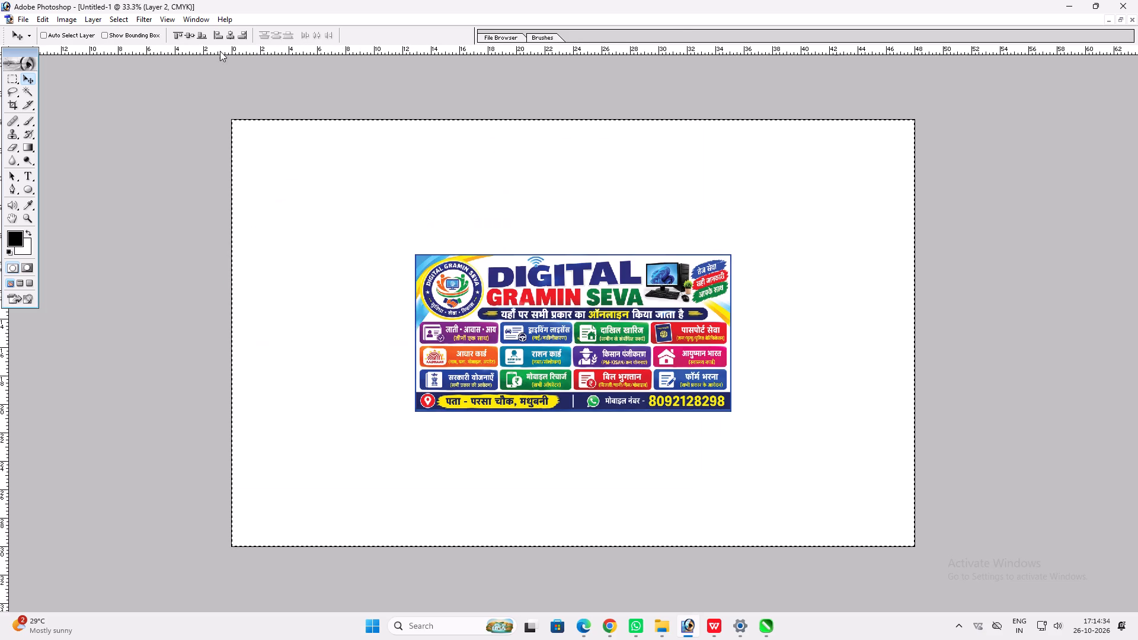
double_click(219, 41)
left_click(176, 34)
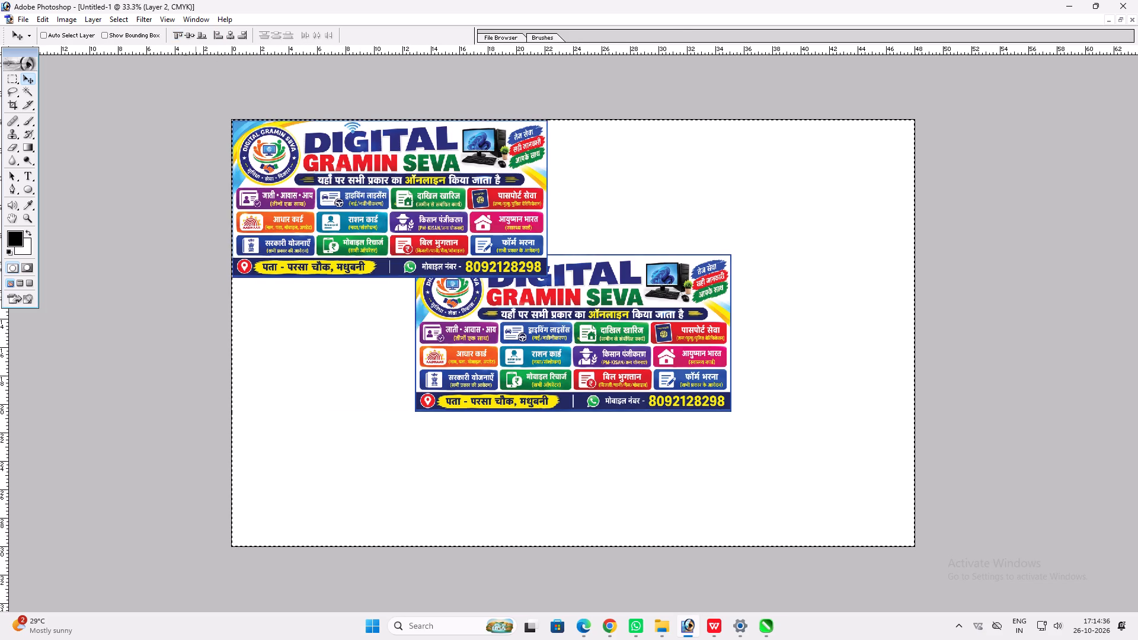
key("ctrl+d")
Delete the spare banner copy lying in the centre of the canvas.
left_click(692, 356, "ctrl")
key("alt+l")
key("alt+l")
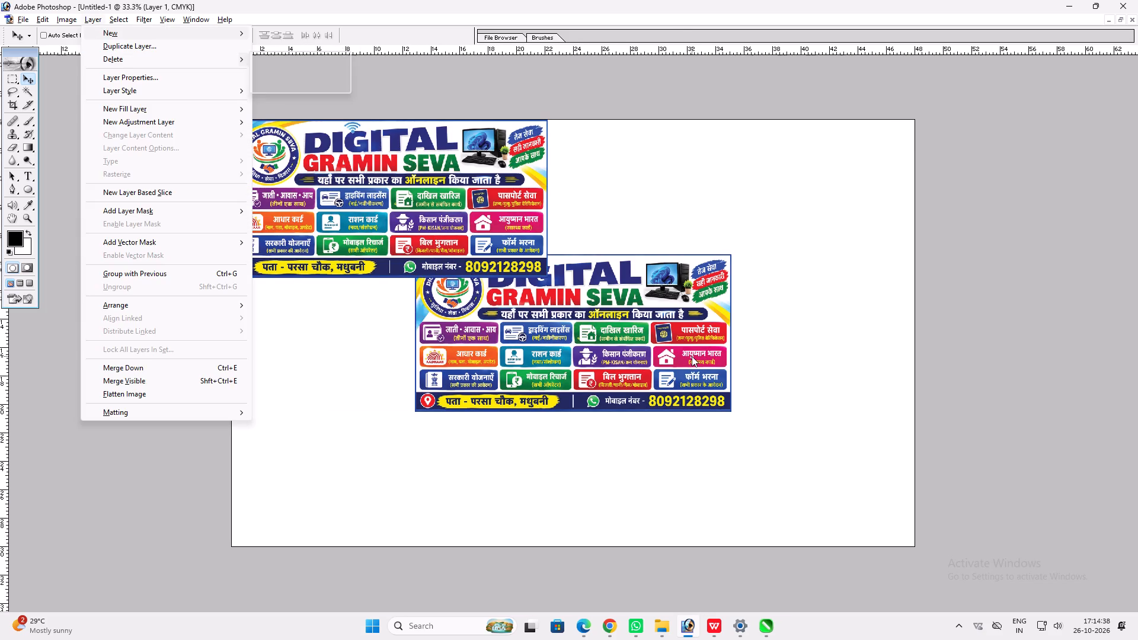
key("alt+l")
Free Transform the remaining banner, scaling it to the full canvas width and stretching its height down to the bottom edge.
left_click(476, 268, "ctrl")
key("ctrl+t")
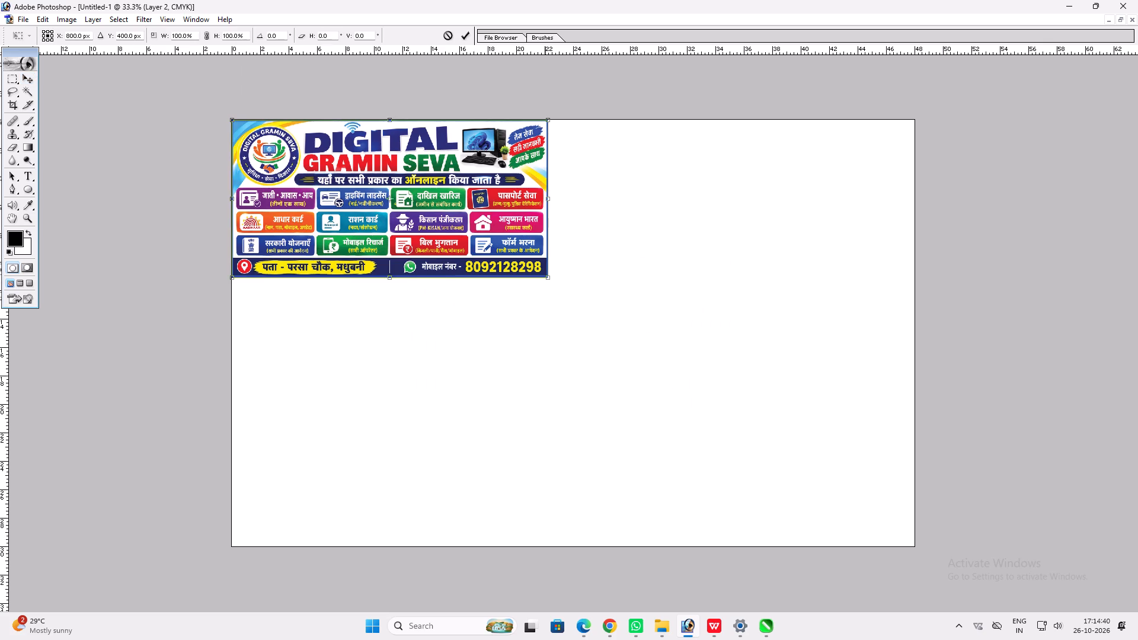
left_click_drag(545, 274, 932, 418, "shift")
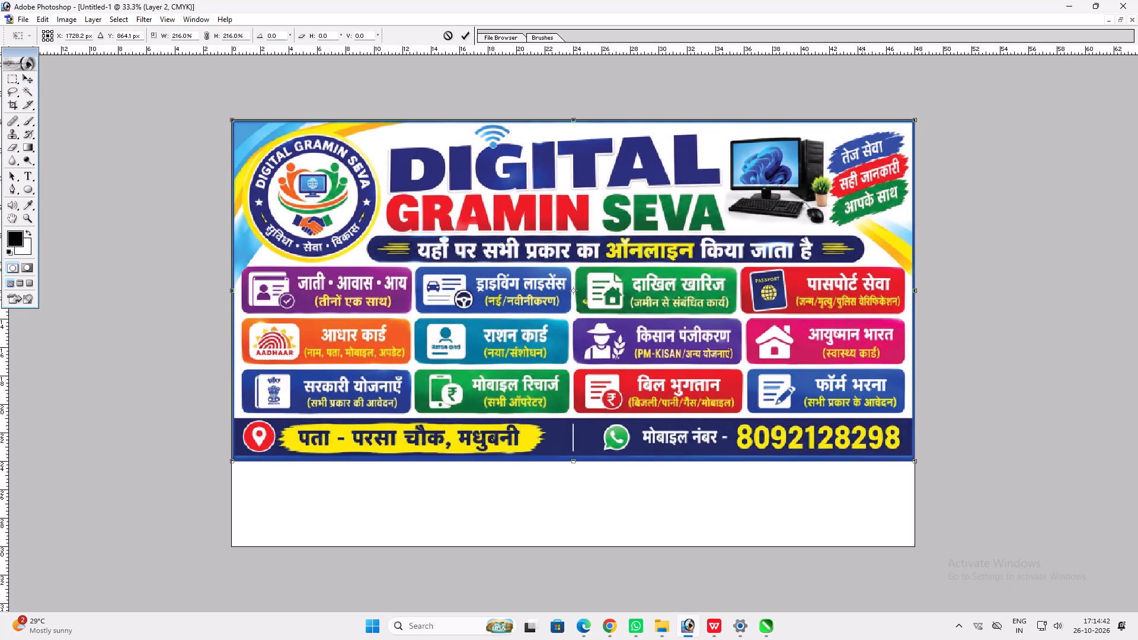
left_click_drag(776, 459, 773, 538, "shift")
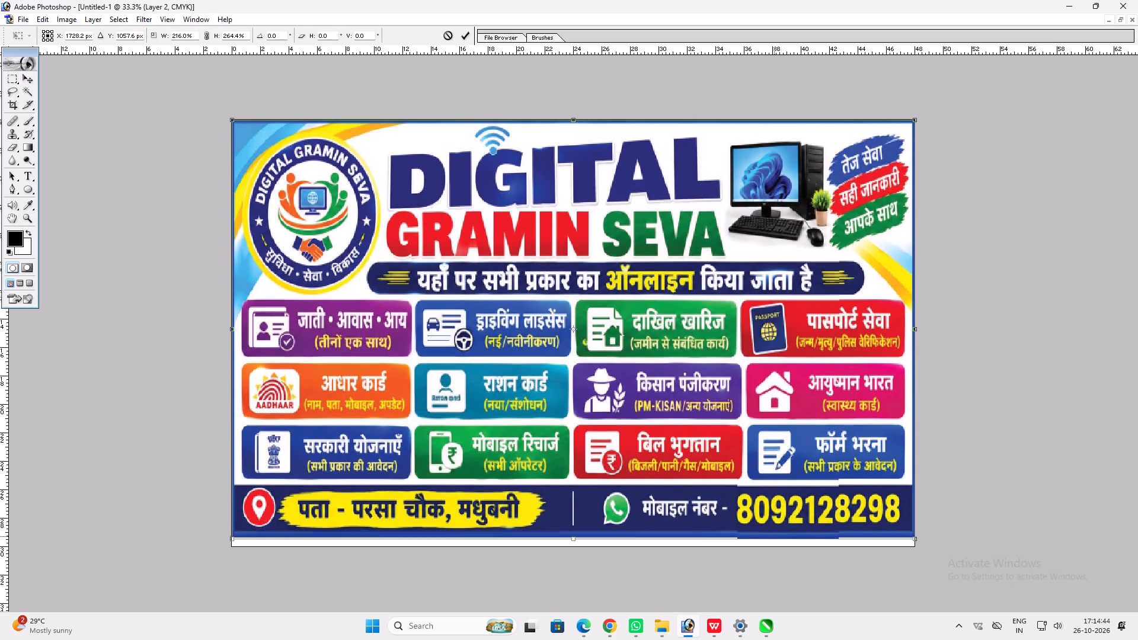
left_click_drag(773, 538, 767, 545, "shift")
key("Return")
key("v")
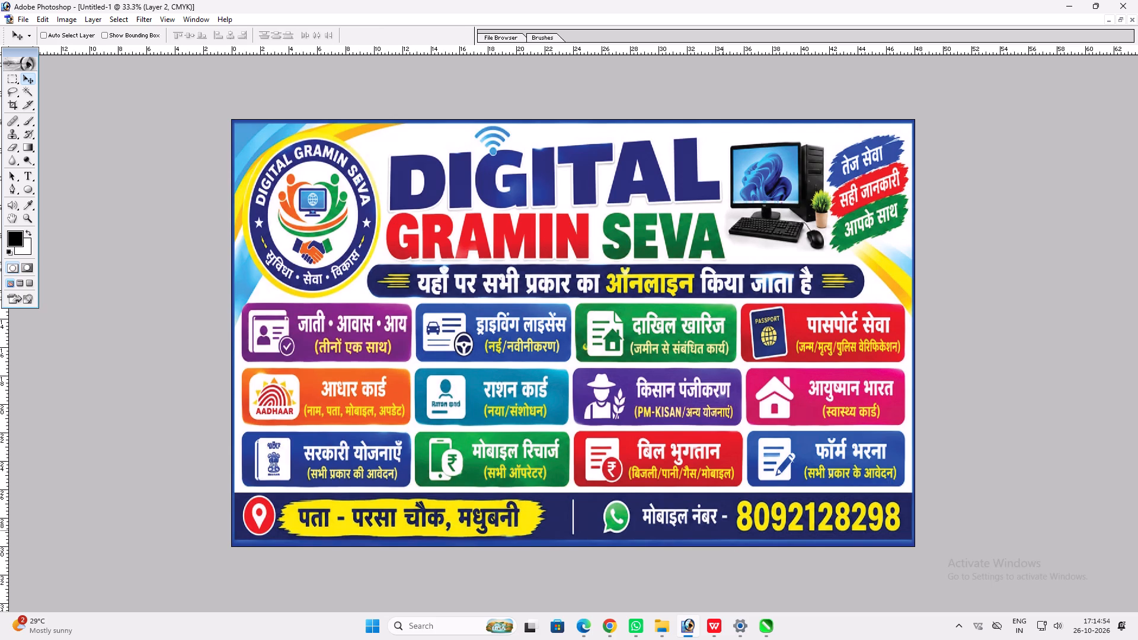
Resize the banner image to 52 inches wide by 34 inches high, without changing its resolution, and fit it to the view.
key("alt+i")
key("alt+i")
key("Tab")
key("Tab")
key("Tab")
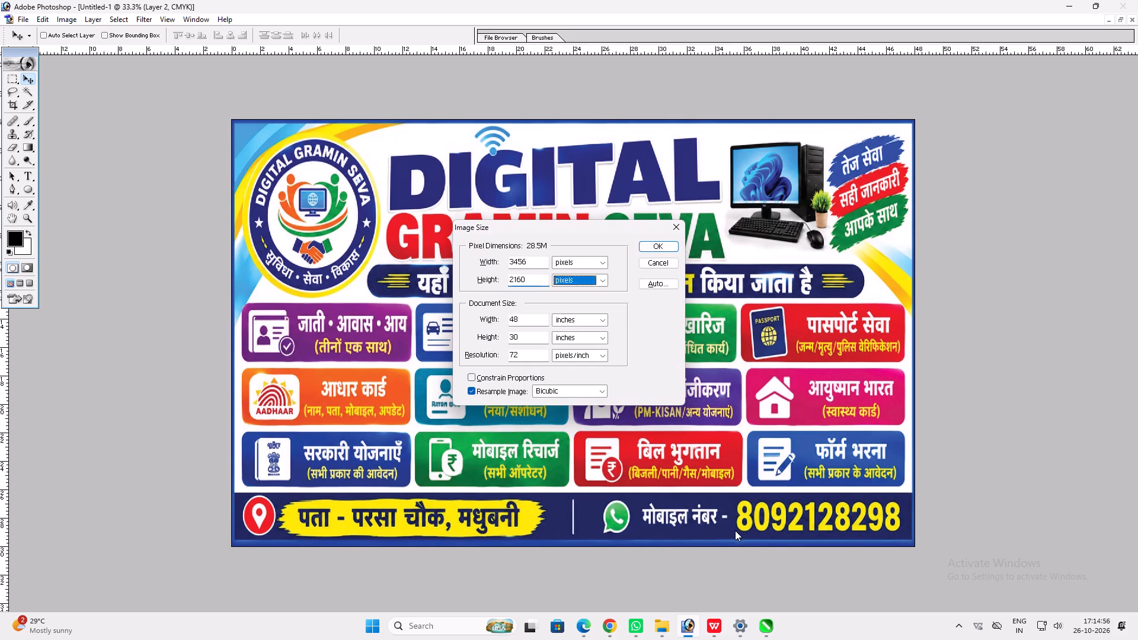
key("Tab")
type("52")
key("Tab")
key("Tab")
key("3")
type("54")
key("Tab")
key("shift+Tab")
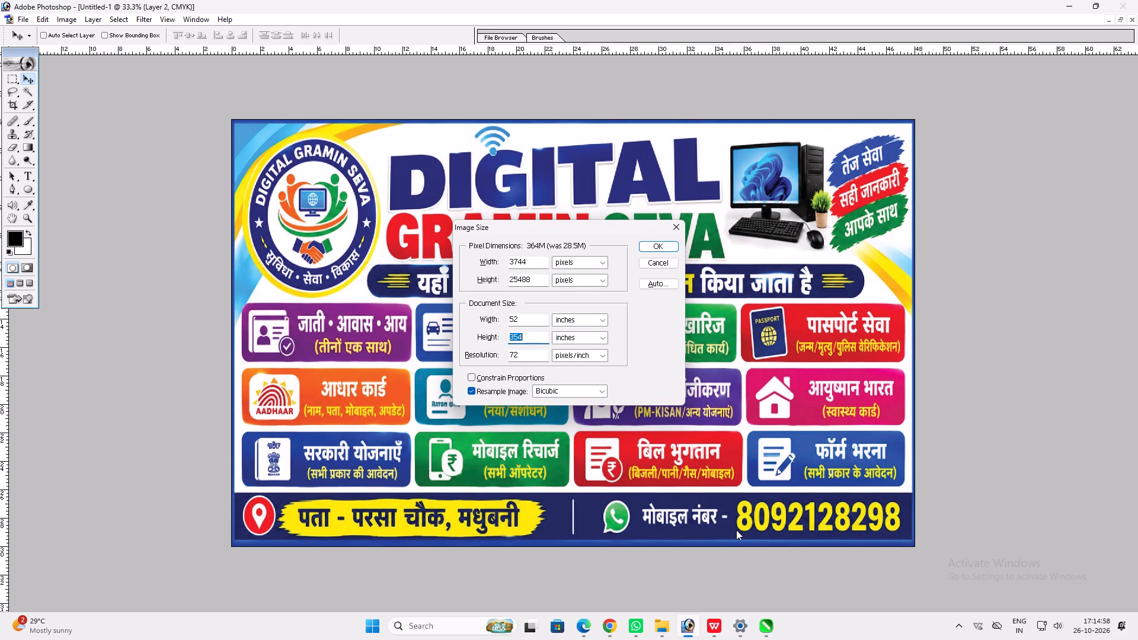
type("34")
key("Tab")
key("Return")
key("ctrl+0")
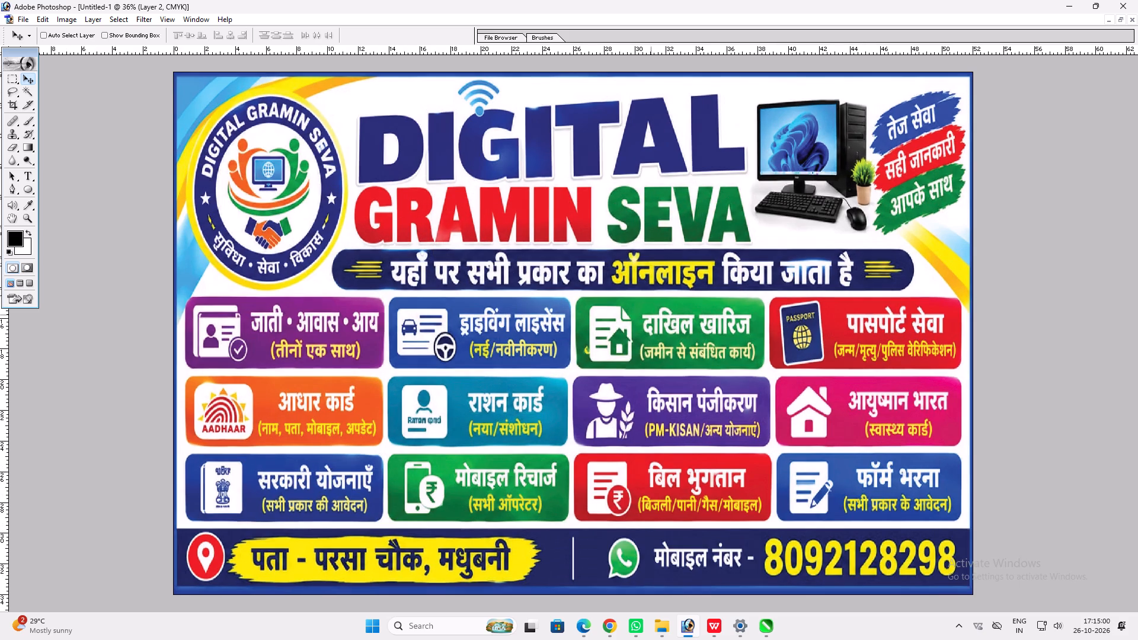
key("alt+i")
key("alt+i")
key("Return")
Save the banner as a TIFF named "Digital Gramin seva 52x34= 1 dstr" in the 26.10.2026 folder, and close the document.
key("ctrl+shift+s")
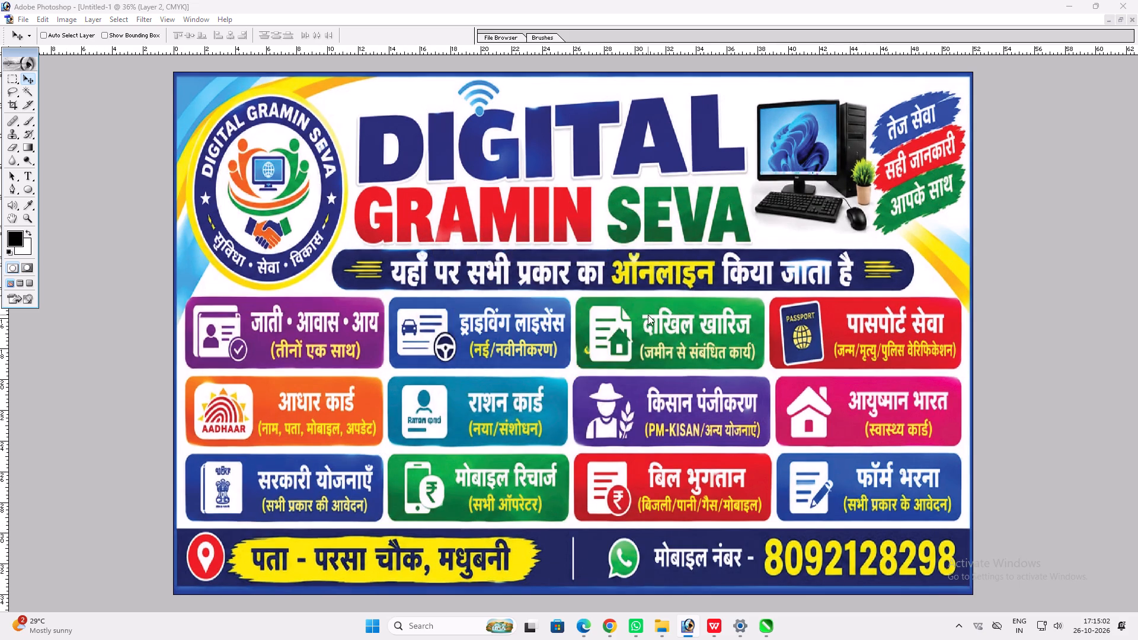
left_click(1126, 1)
key("ctrl+shift+s")
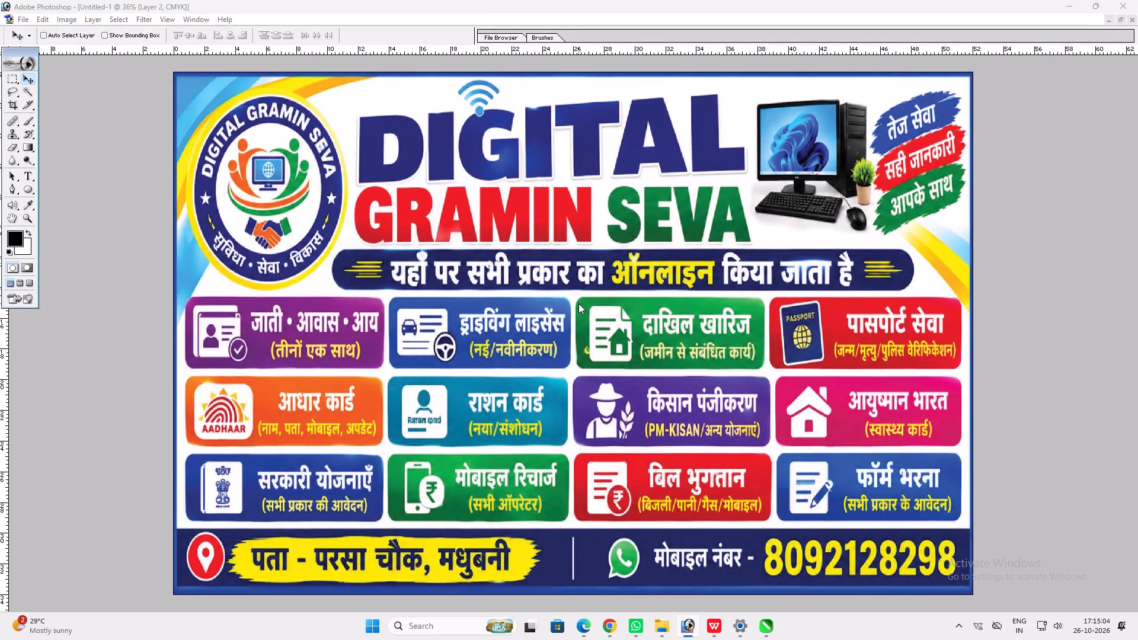
left_click(238, 27)
left_click(243, 25)
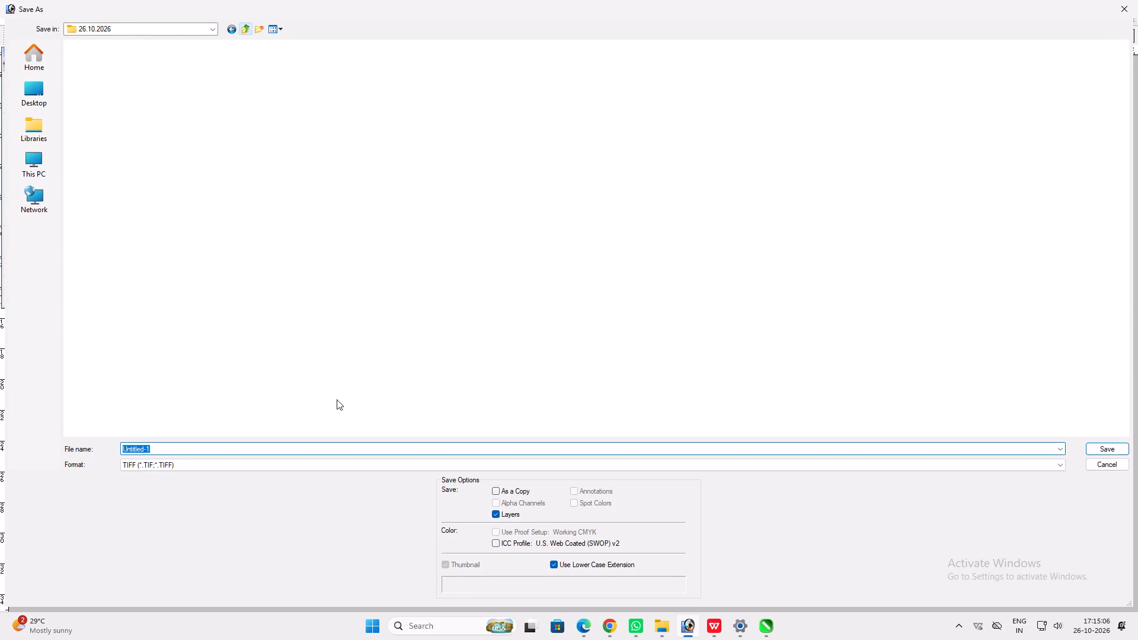
type("Digital")
key("space")
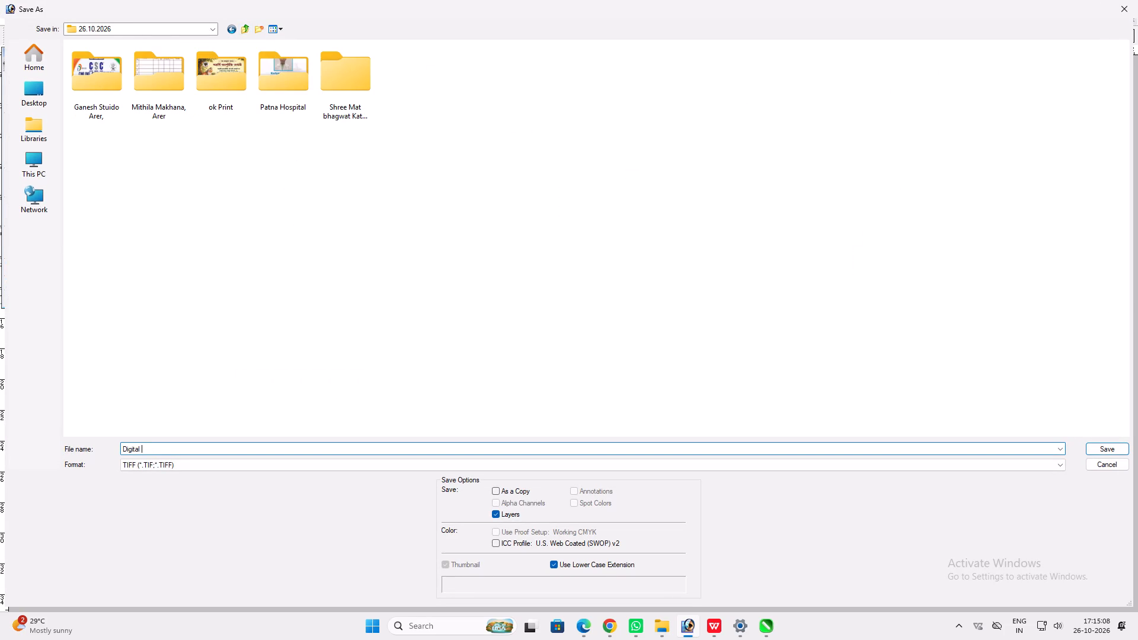
type("Gar")
key("BackSpace")
key("BackSpace")
type("ramin seba")
key("BackSpace")
key("BackSpace")
type("va 5")
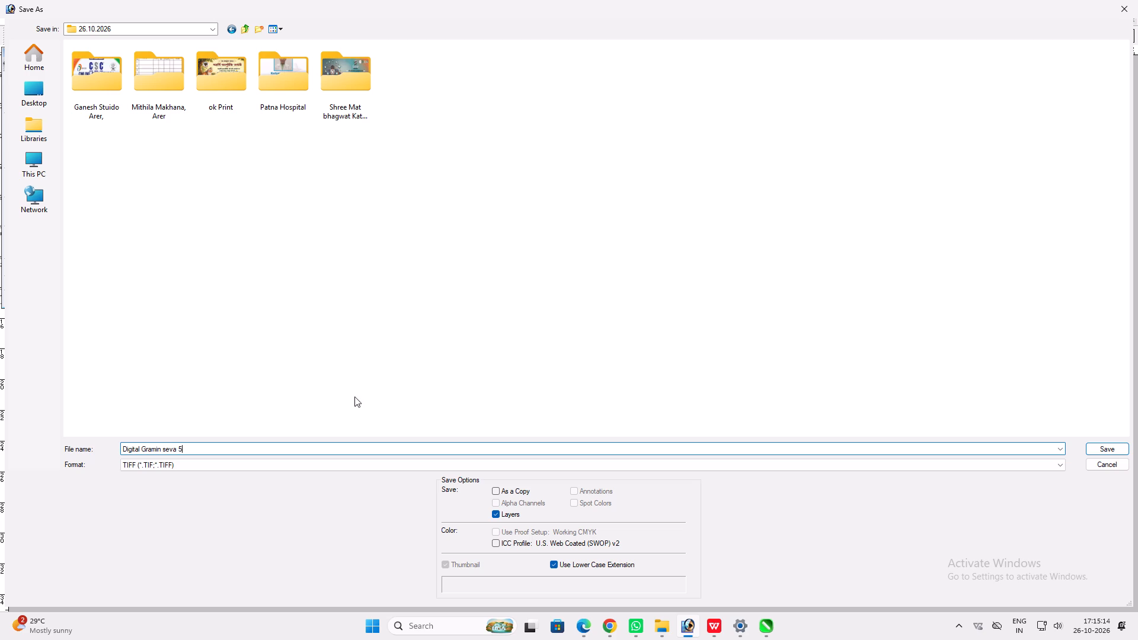
key("4")
key("x")
type("34= 1 pc")
key("space")
key("BackSpace")
key("BackSpace")
key("BackSpace")
key("BackSpace")
key("BackSpace")
key("BackSpace")
key("BackSpace")
key("BackSpace")
key("BackSpace")
key("BackSpace")
key("BackSpace")
type("2x3")
type("4=")
key("space")
type("1")
key("space")
key("space")
type("sd")
key("BackSpace")
key("BackSpace")
key("d")
key("BackSpace")
key("BackSpace")
type("dstr")
key("space")
key("Return")
key("Return")
key("Return")
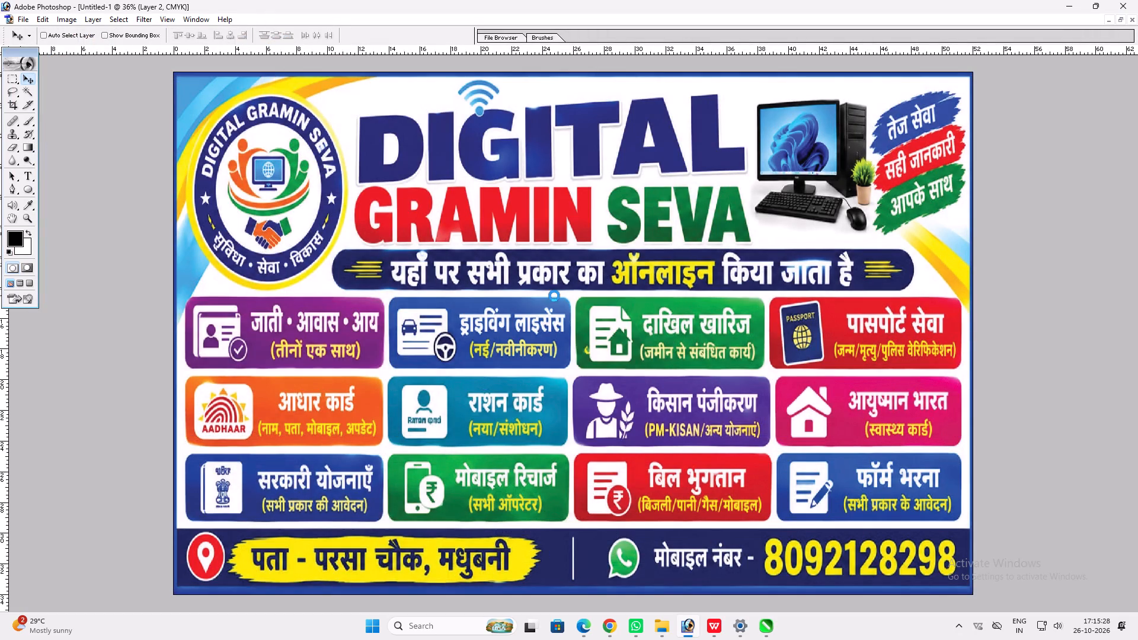
key("ctrl+w")
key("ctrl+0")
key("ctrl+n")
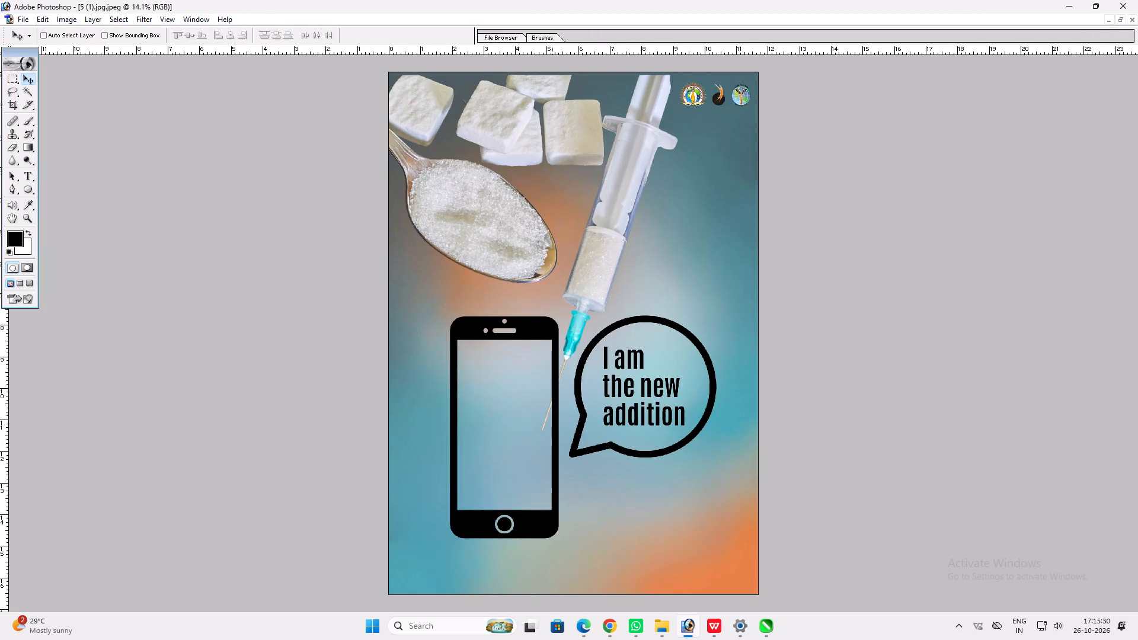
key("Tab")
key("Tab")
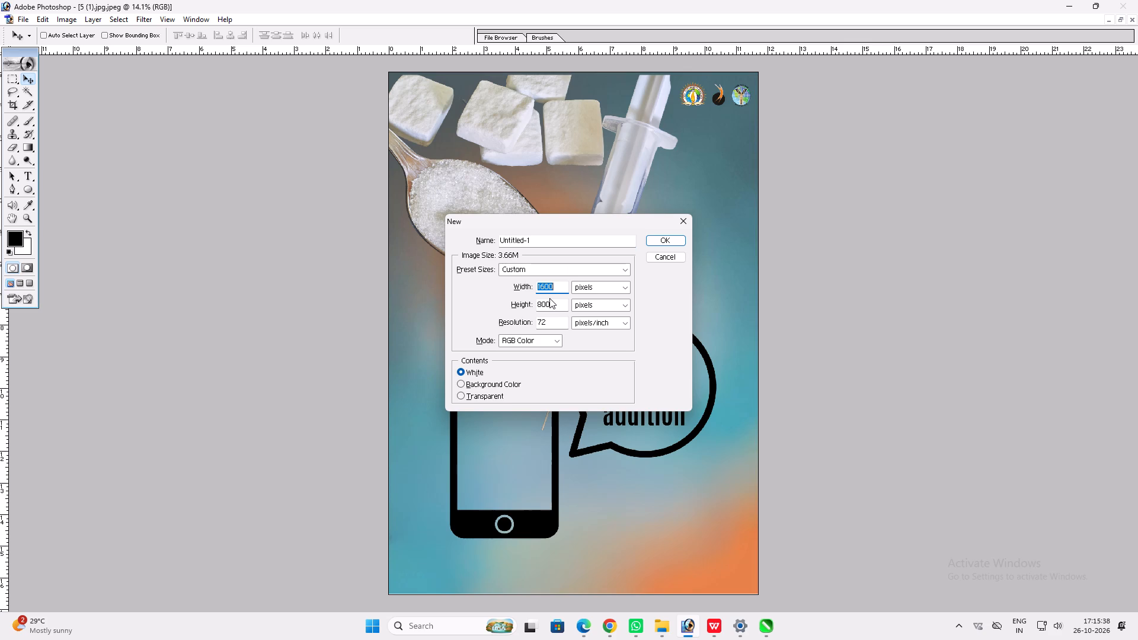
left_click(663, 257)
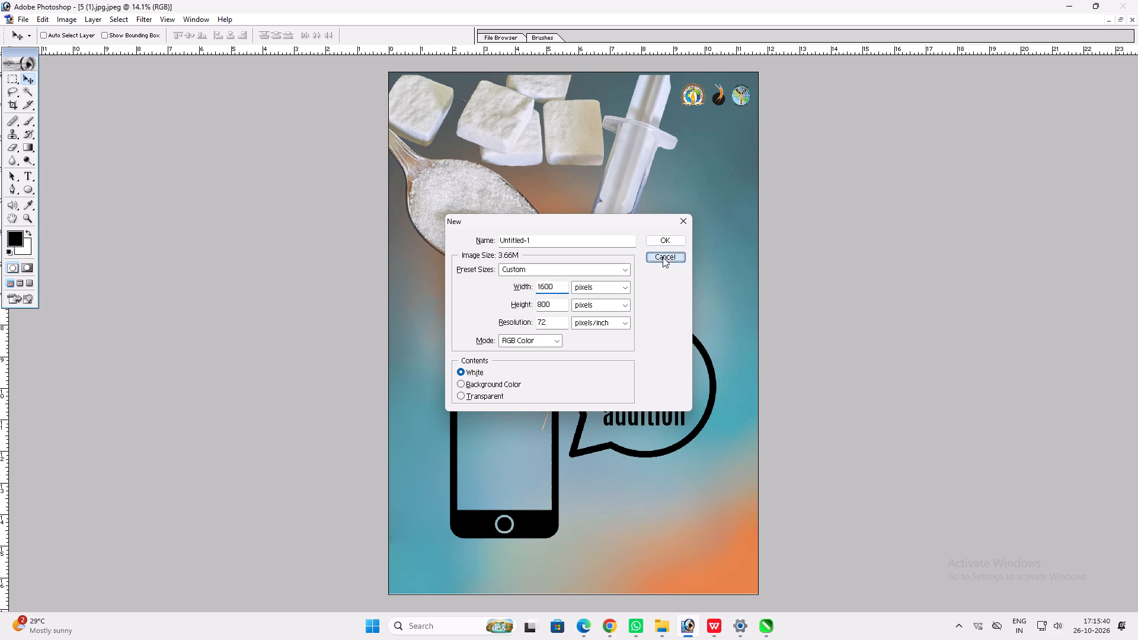
Browse the 26.10.2026 folder for opening files and copy the saved Digital Gramin seva TIFF.
key("ctrl+o")
left_click(412, 90)
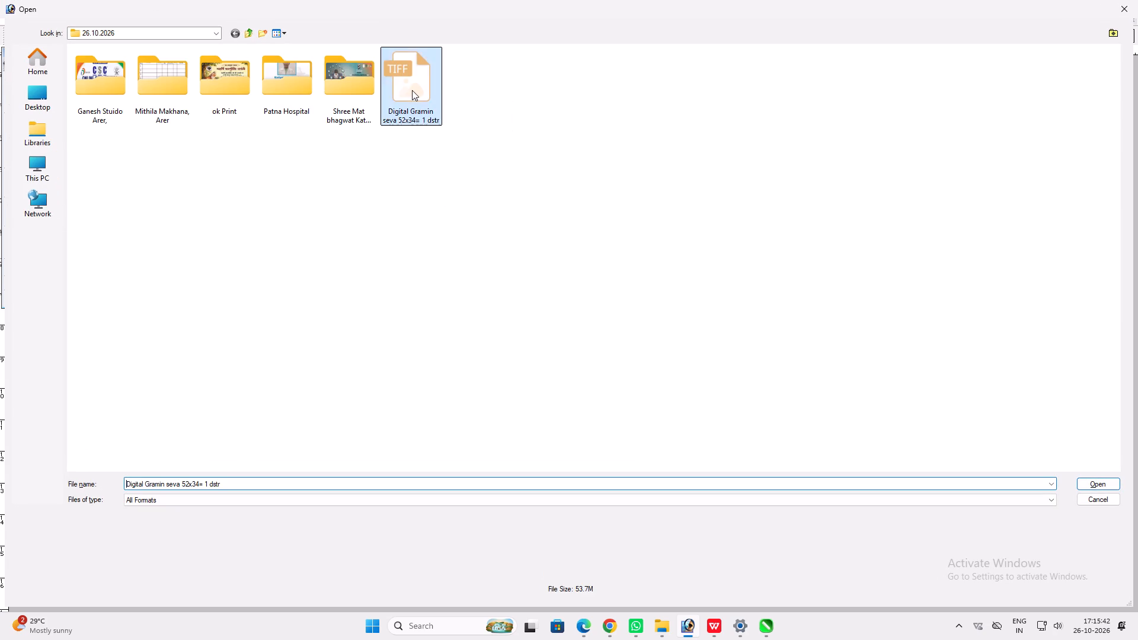
key("ctrl+c")
key("ctrl+c")
key("ctrl+c")
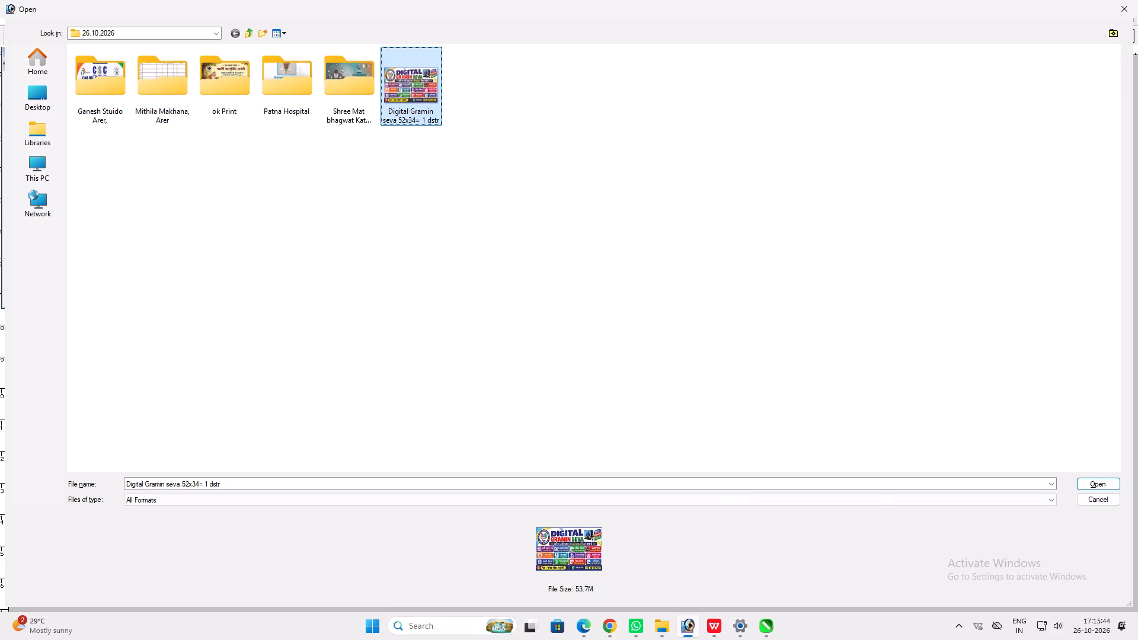
Open Calculator and multiply 4.5 by 3.
left_click(444, 623)
type("ca")
key("Return")
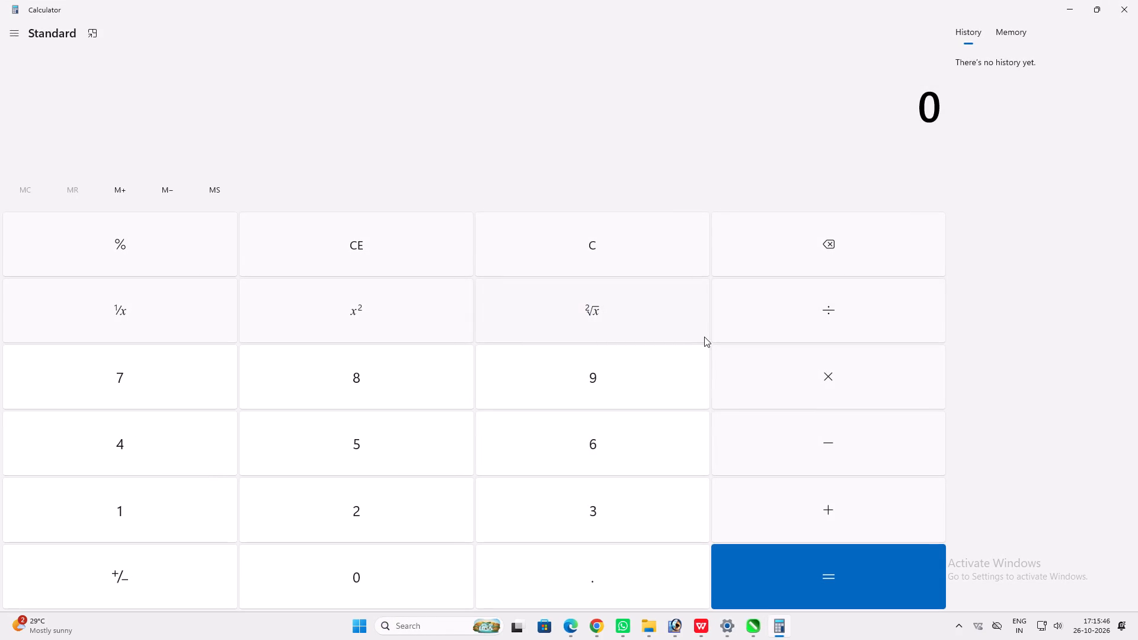
key("4")
type(".5*")
key("3")
key("Return")
key("0")
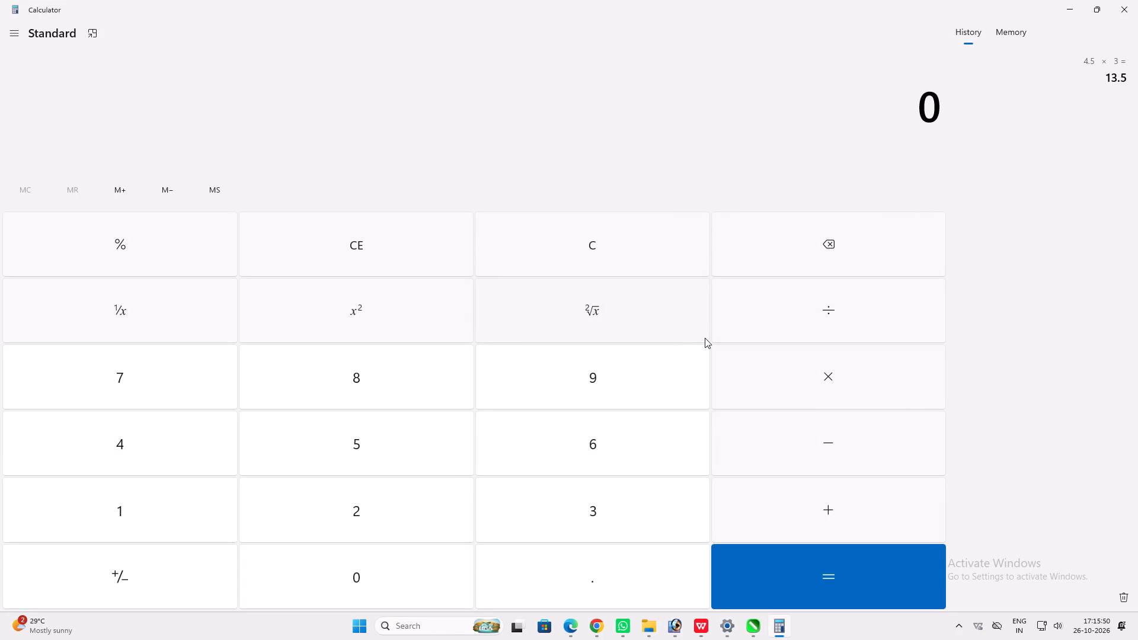
Switch back to Photoshop and close the Open dialog without opening a file.
left_click(674, 619)
left_click(1137, 0)
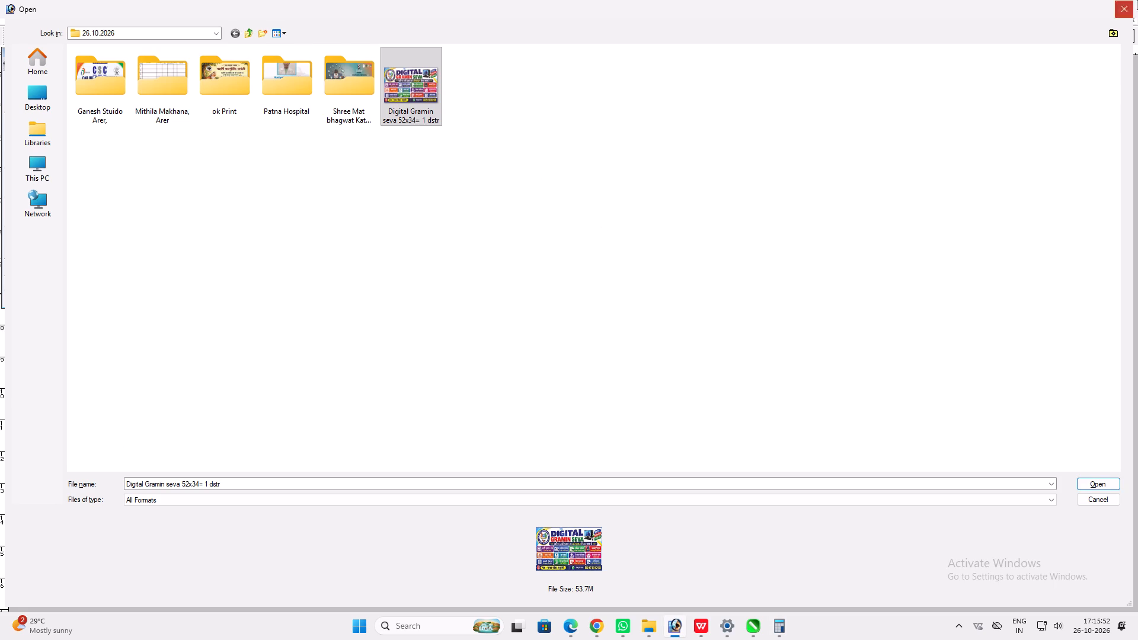
Create a new blank CMYK document 96 inches wide and 48 inches high at 72 pixels/inch.
key("v")
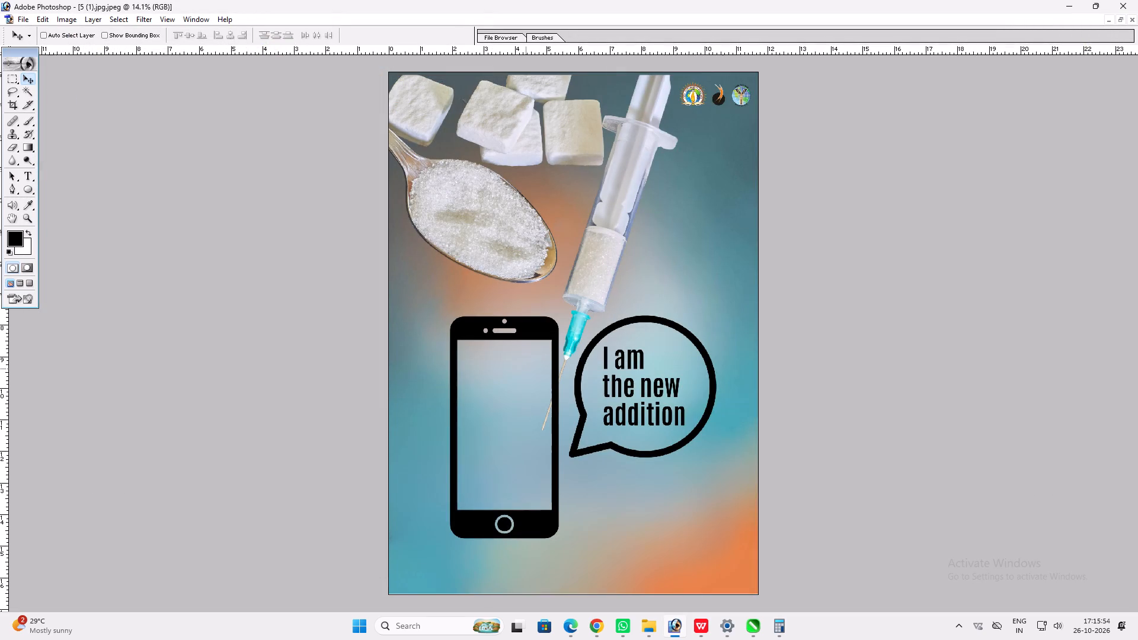
key("ctrl+n")
key("Tab")
key("Tab")
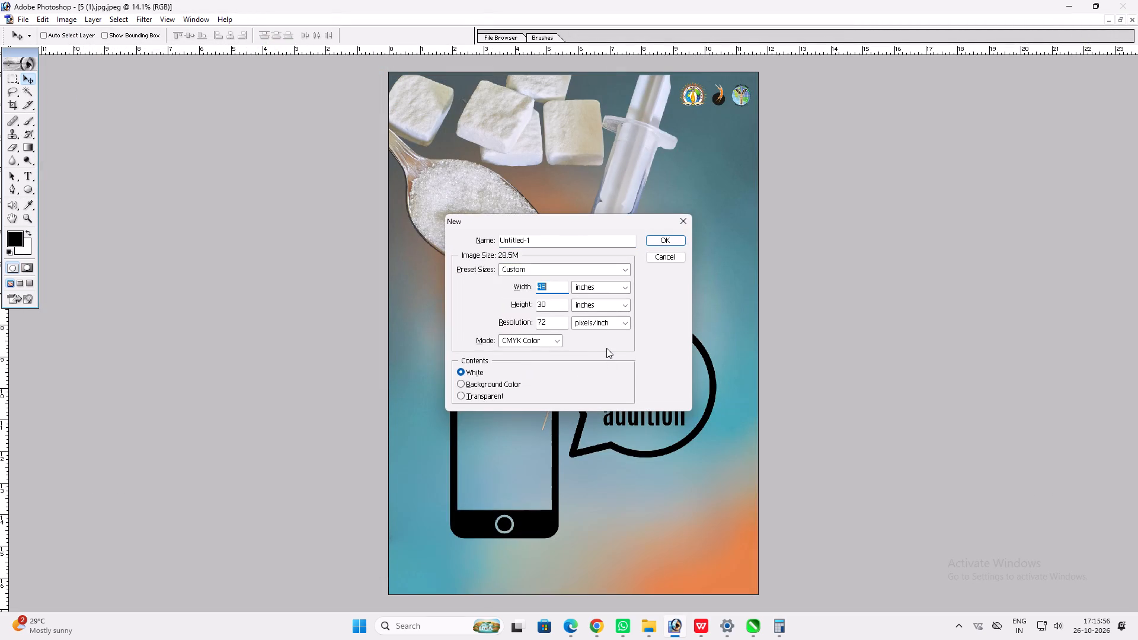
type("96")
key("Tab")
key("Tab")
type("48")
key("Tab")
key("Tab")
key("Return")
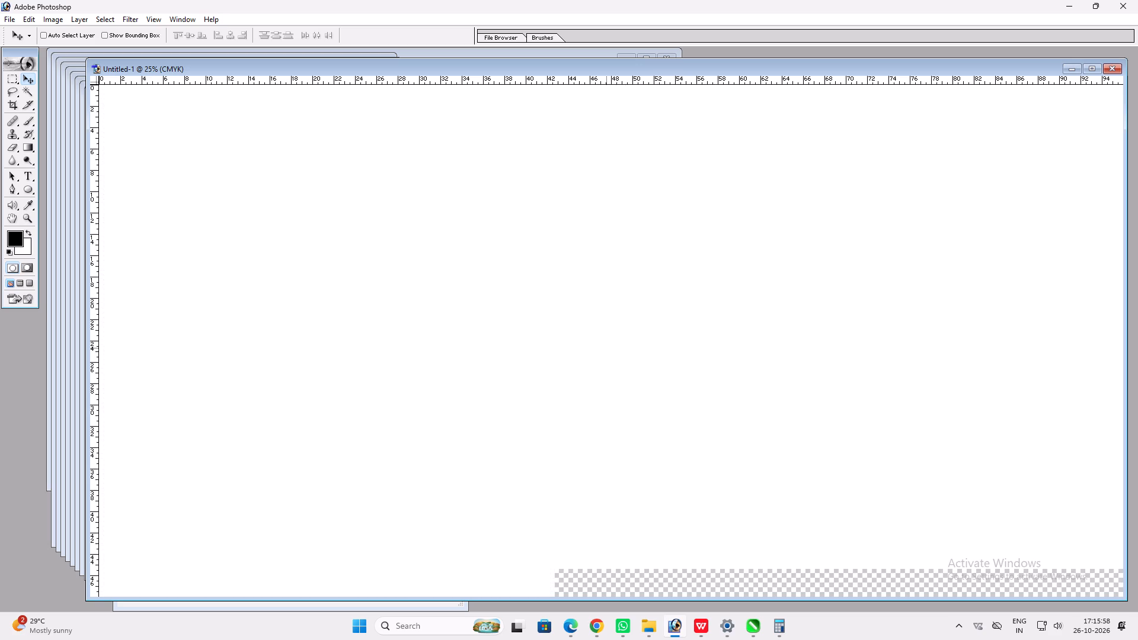
Set the new blank sheet beside the open posters and copy the "I am the new addition" syringe poster onto it.
key("v")
key("v")
left_click_drag(373, 73, 641, 46)
left_click(296, 181)
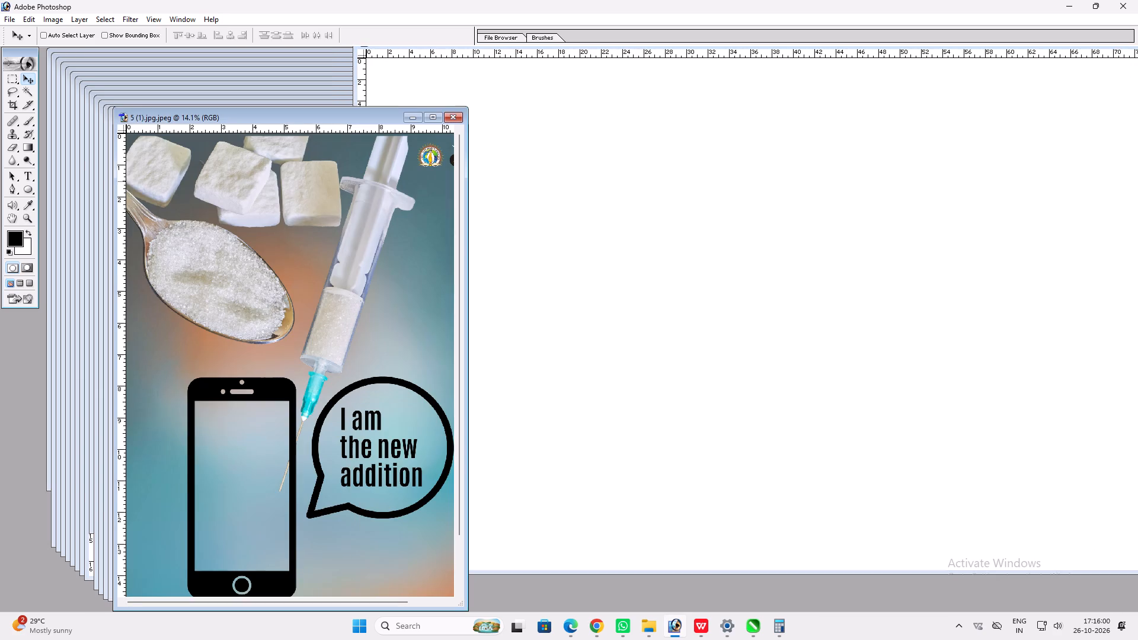
left_click_drag(273, 193, 613, 140)
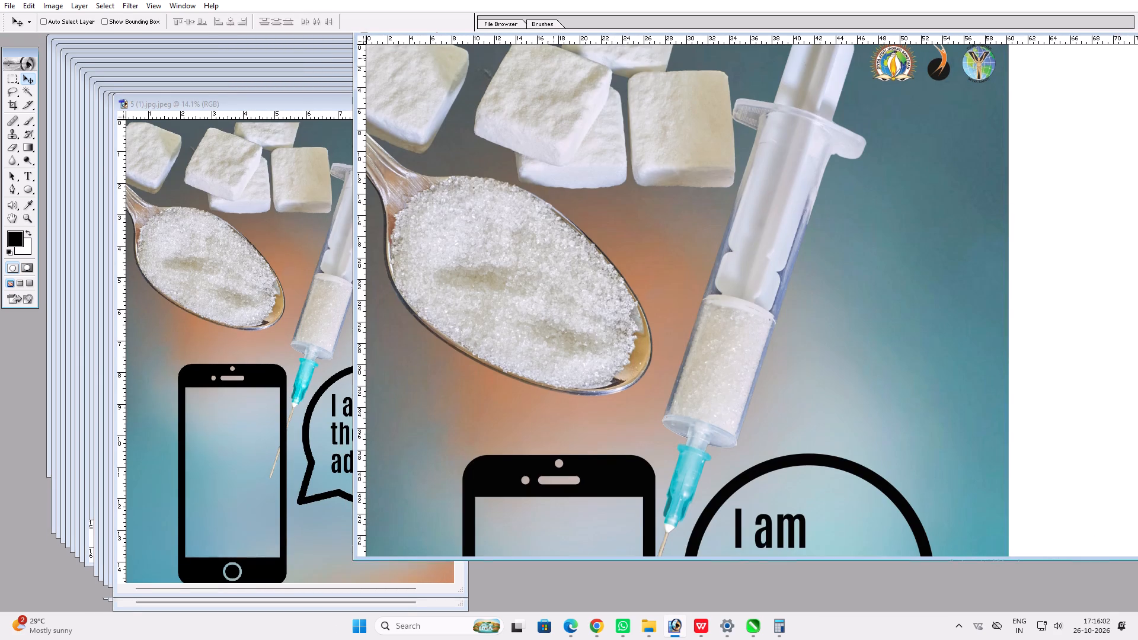
Scale the syringe poster down to about 33 inches wide, nearly the full height of the sheet.
key("f")
key("space")
right_click(455, 227)
left_click(492, 231)
scroll(496, 231, "up", 4)
key("ctrl+t")
scroll(669, 546, "up", 2, "shift")
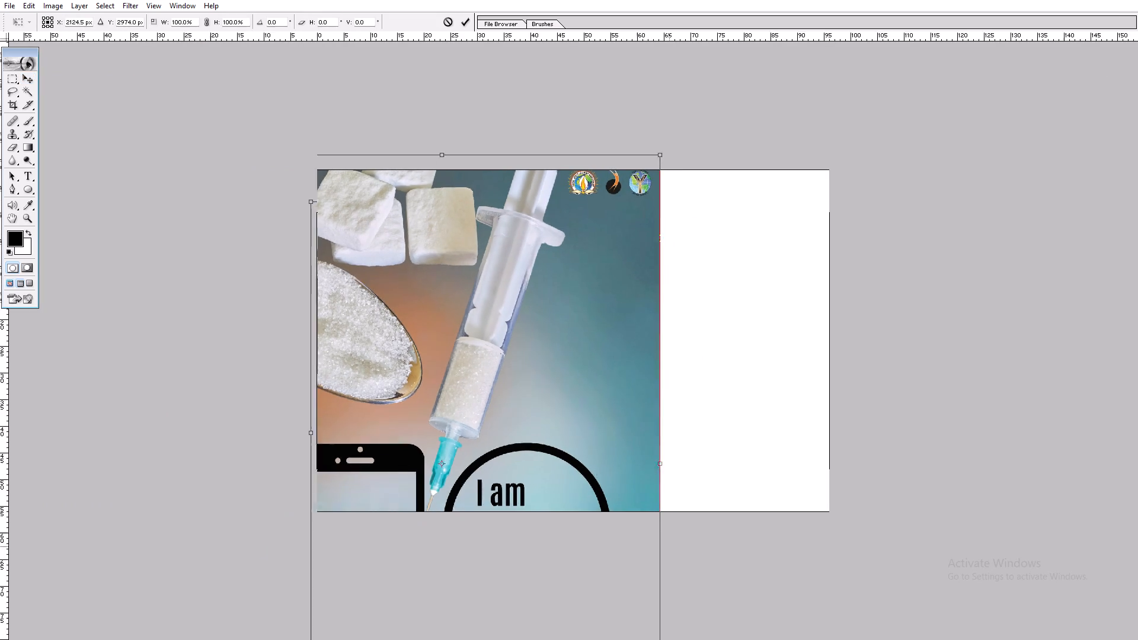
scroll(626, 600, "up", 4, "shift")
left_click_drag(593, 449, 552, 370, "shift")
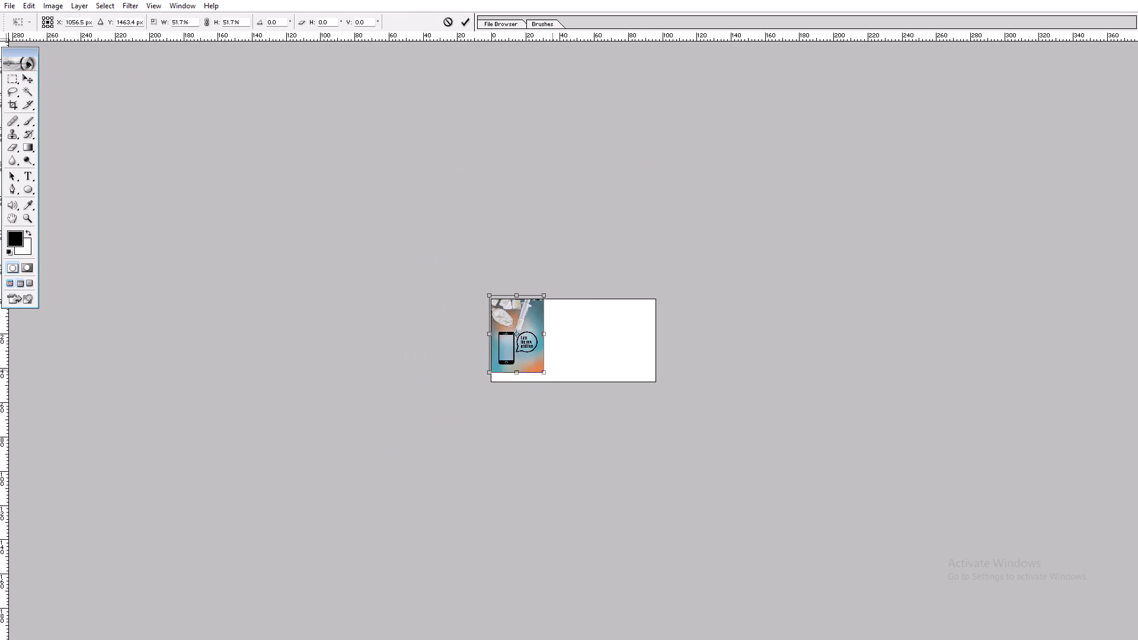
left_click_drag(552, 370, 557, 377, "shift")
key("Return")
key("ctrl+0")
key("v")
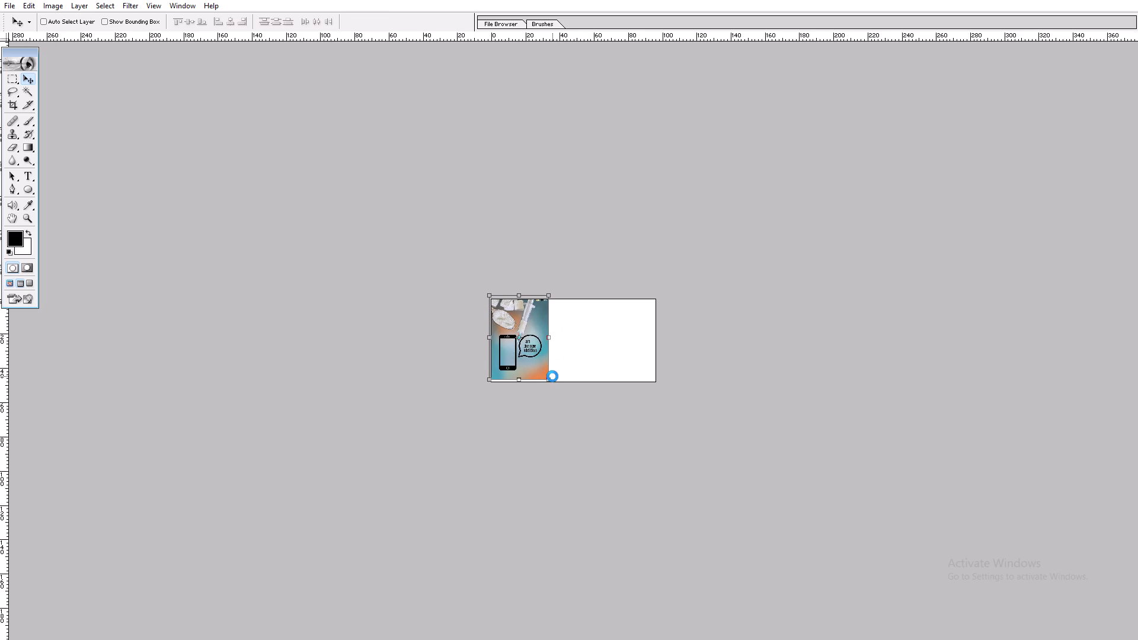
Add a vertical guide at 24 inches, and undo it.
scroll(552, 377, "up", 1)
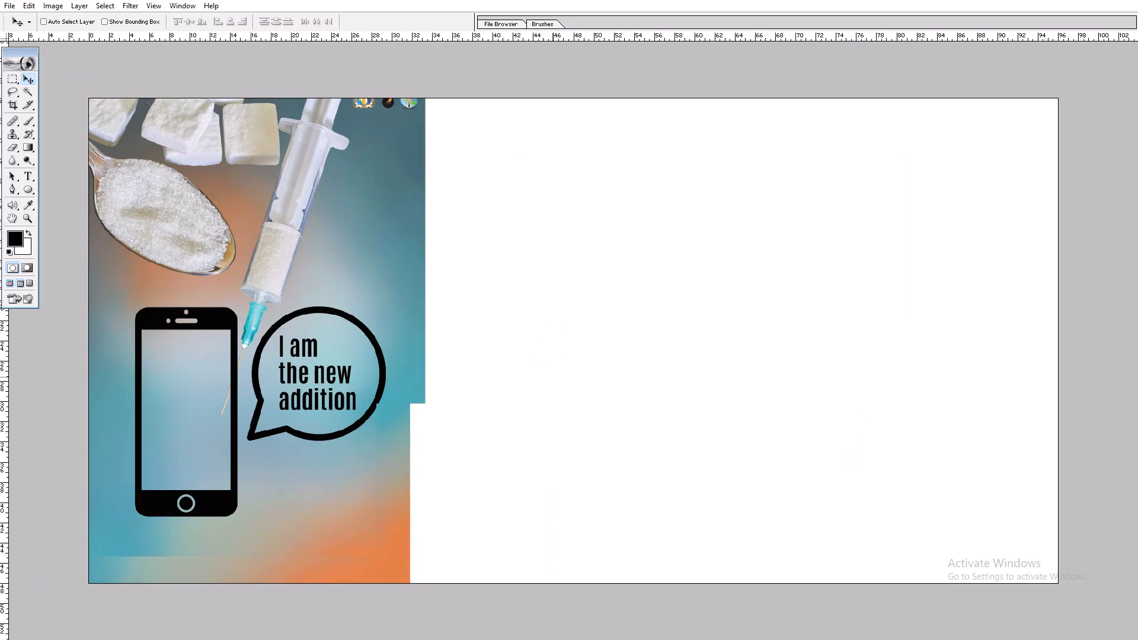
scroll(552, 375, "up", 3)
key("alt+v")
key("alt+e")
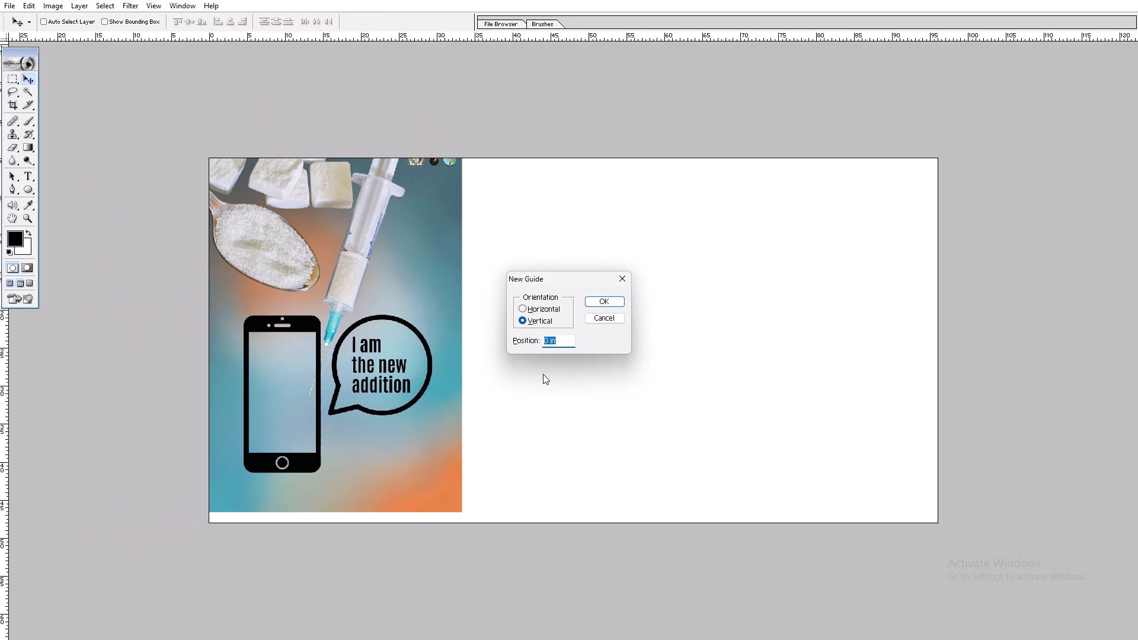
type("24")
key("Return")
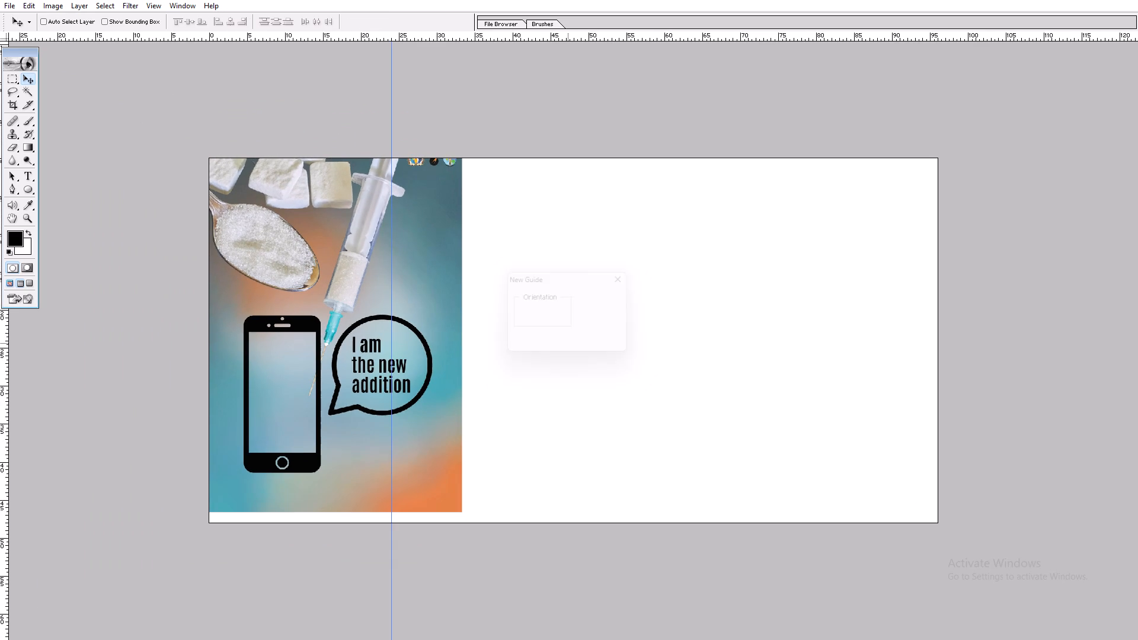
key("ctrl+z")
Add a horizontal guide at 24 inches across the sheet.
key("alt+v")
key("alt+e")
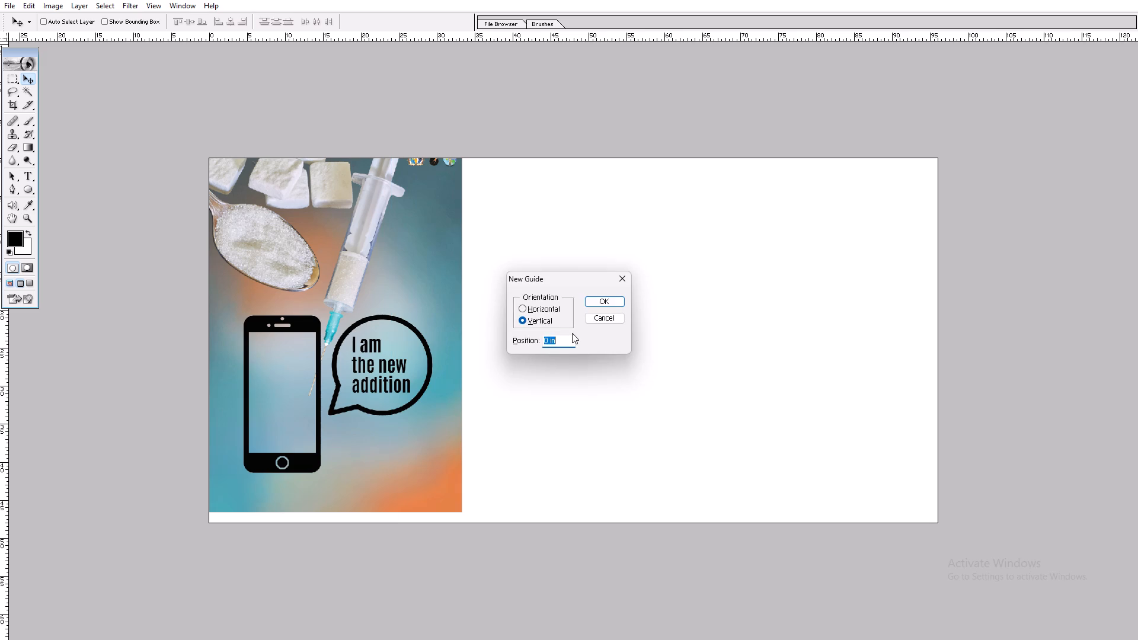
left_click(541, 308)
left_click_drag(562, 343, 388, 331)
type("24")
key("Return")
Align the syringe poster to the sheet's top-left corner and scale it to about 49.4%, ending at the horizontal guide.
key("v")
left_click(369, 305, "ctrl")
key("ctrl+t")
key("Return")
key("v")
left_click_drag(418, 382, 416, 399)
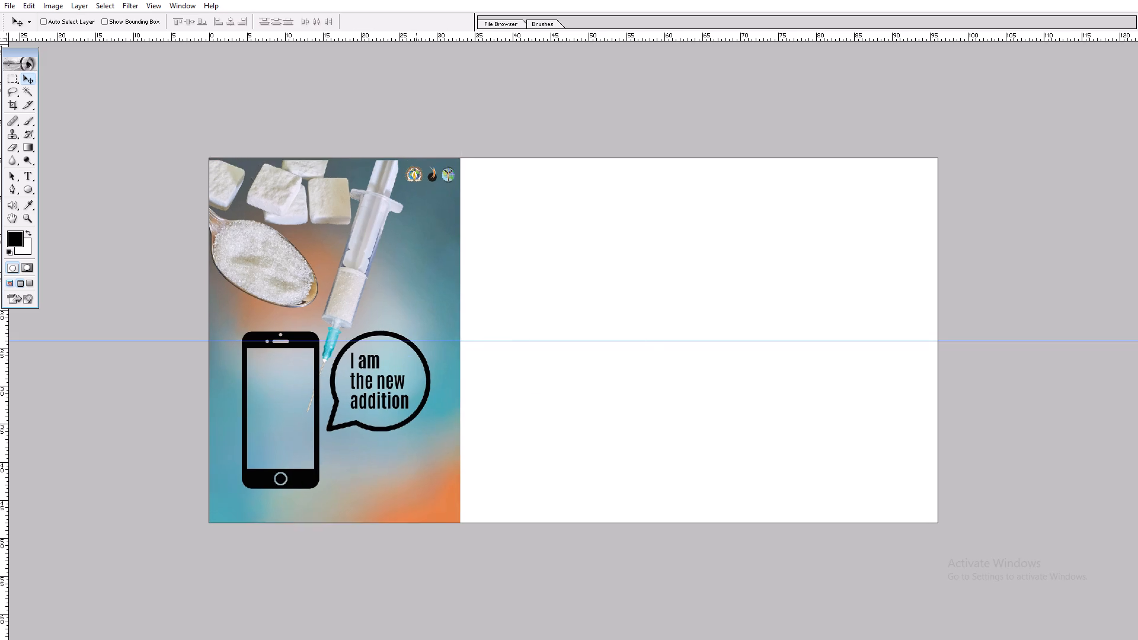
left_click_drag(416, 399, 427, 402)
key("ctrl+t")
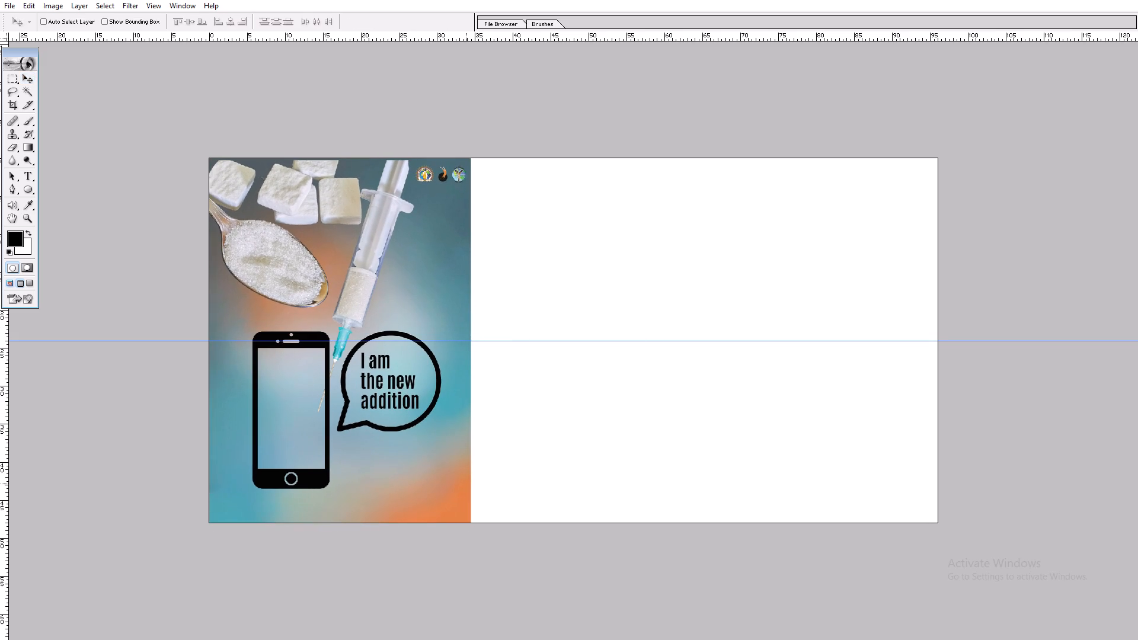
left_click_drag(469, 526, 378, 315, "shift")
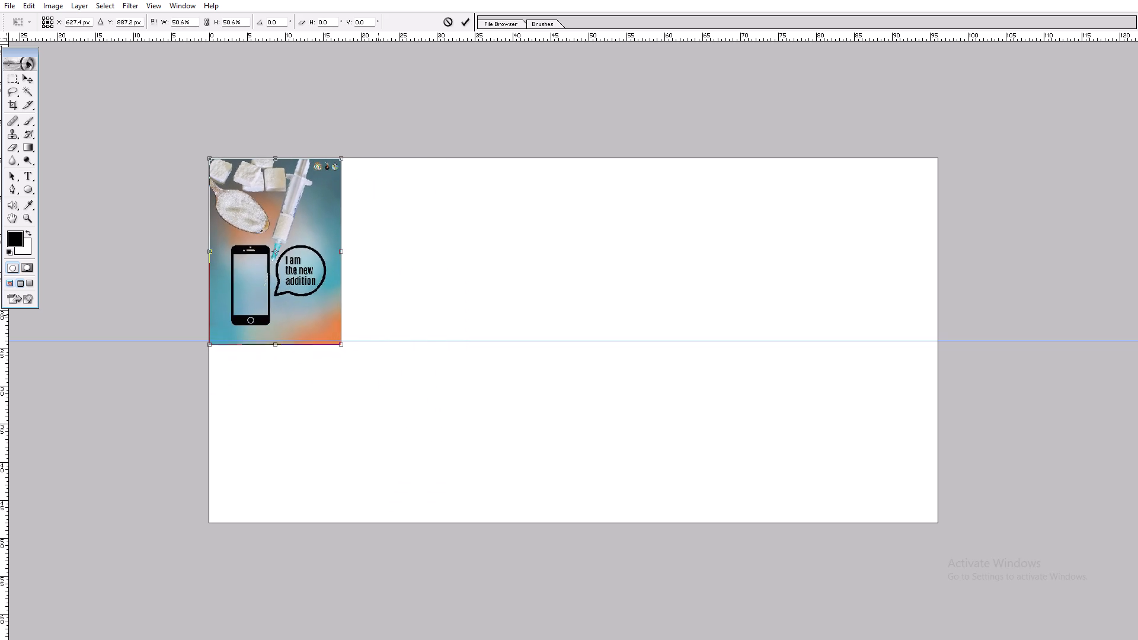
left_click_drag(378, 315, 374, 313, "shift")
key("Return")
key("v")
key("v")
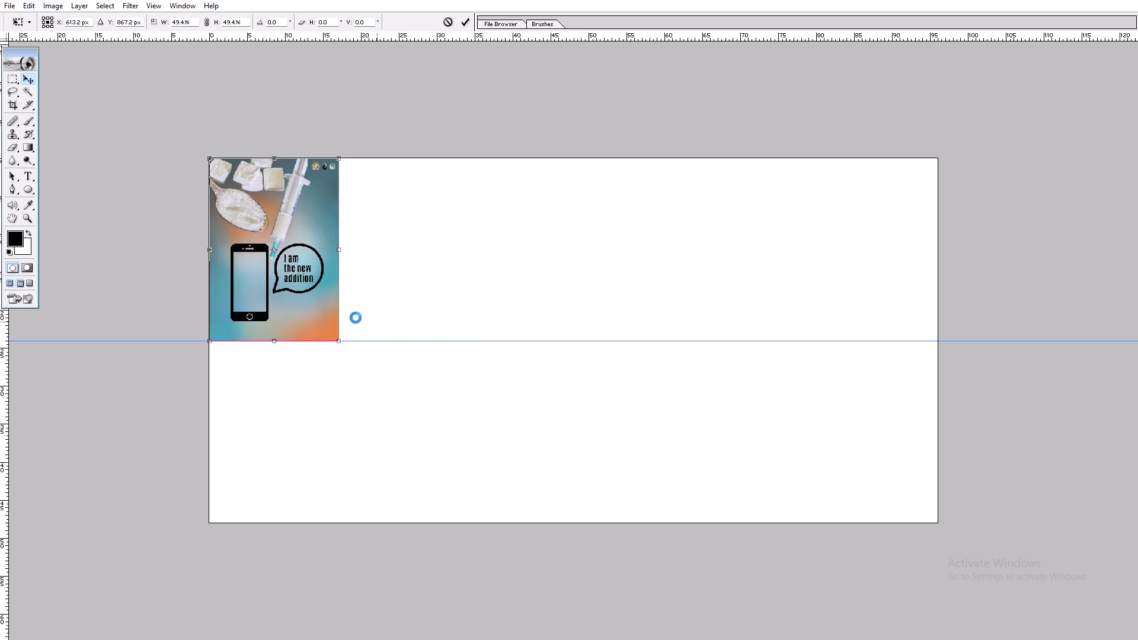
key("ctrl+t")
key("Return")
Return to the windowed view and close the source document 5 (1).jpg.jpeg.
type("ff")
key("f")
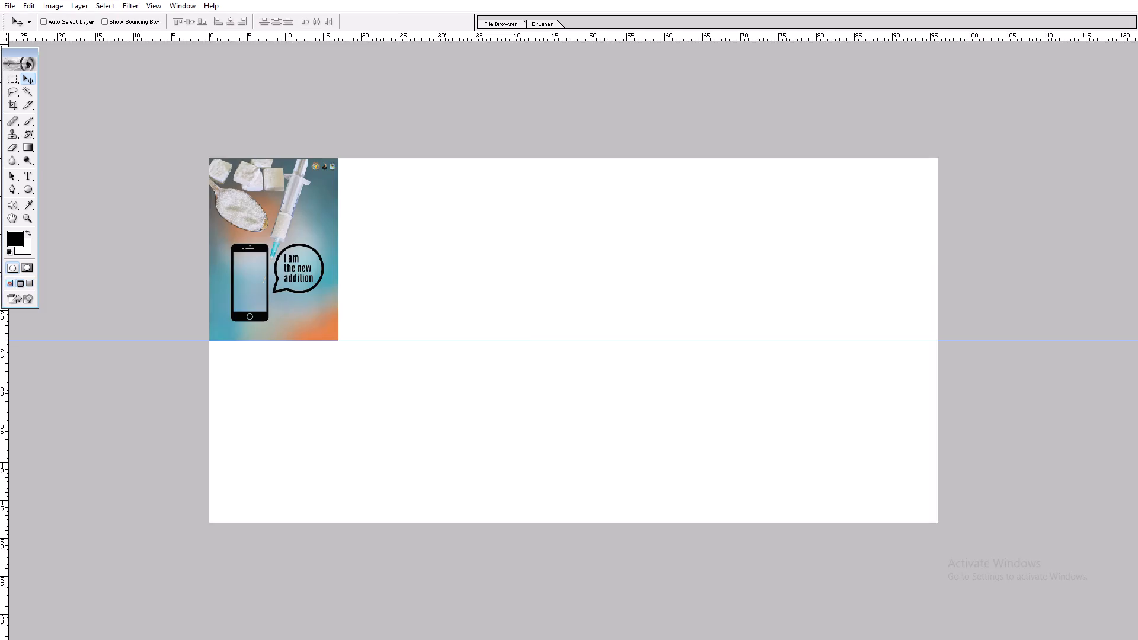
key("f")
key("f")
left_click(265, 270)
key("ctrl+w")
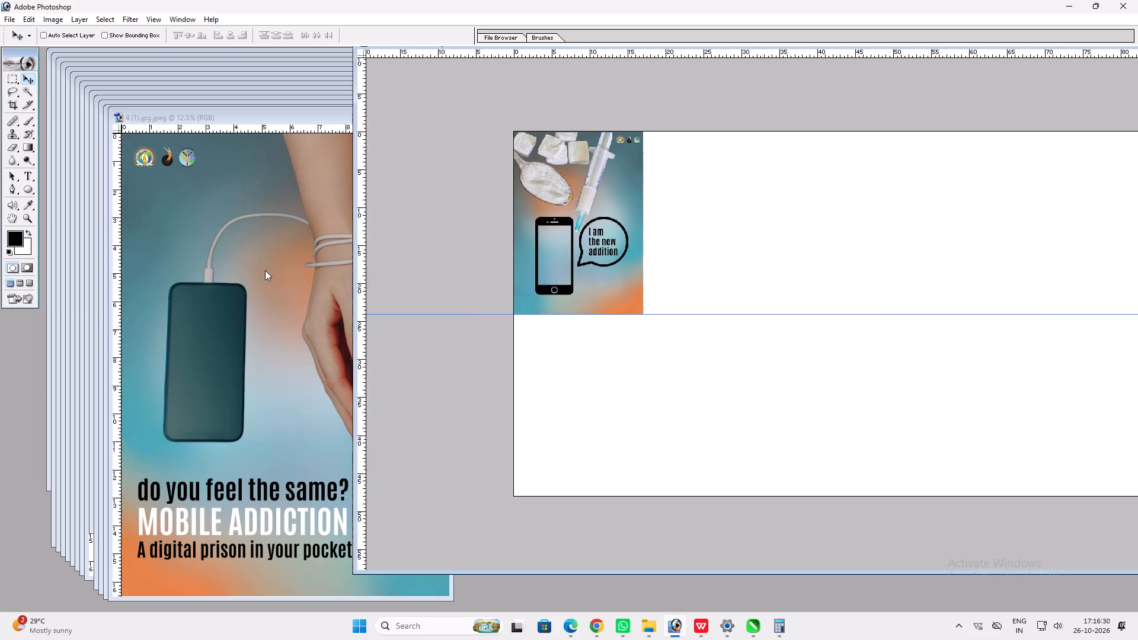
Copy the "MOBILE ADDICTION" poster from 4 (1).jpg.jpeg onto the sheet and scale it to 36.9%.
left_click(263, 267)
left_click_drag(233, 248, 590, 250)
key("v")
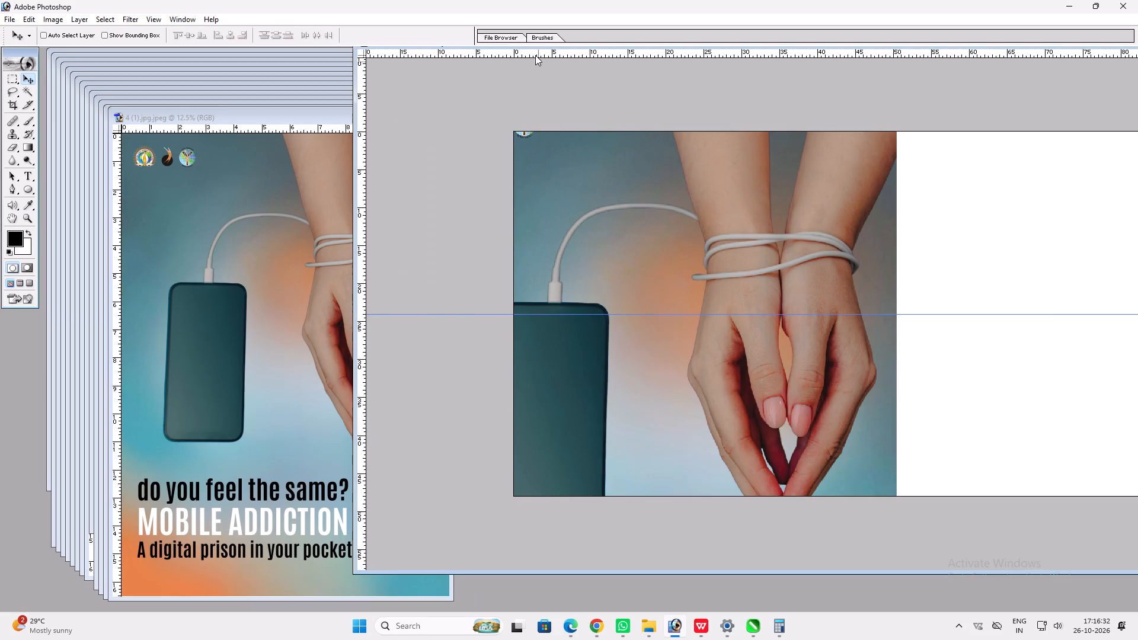
key("f")
scroll(519, 425, "up", 3)
key("ctrl+t")
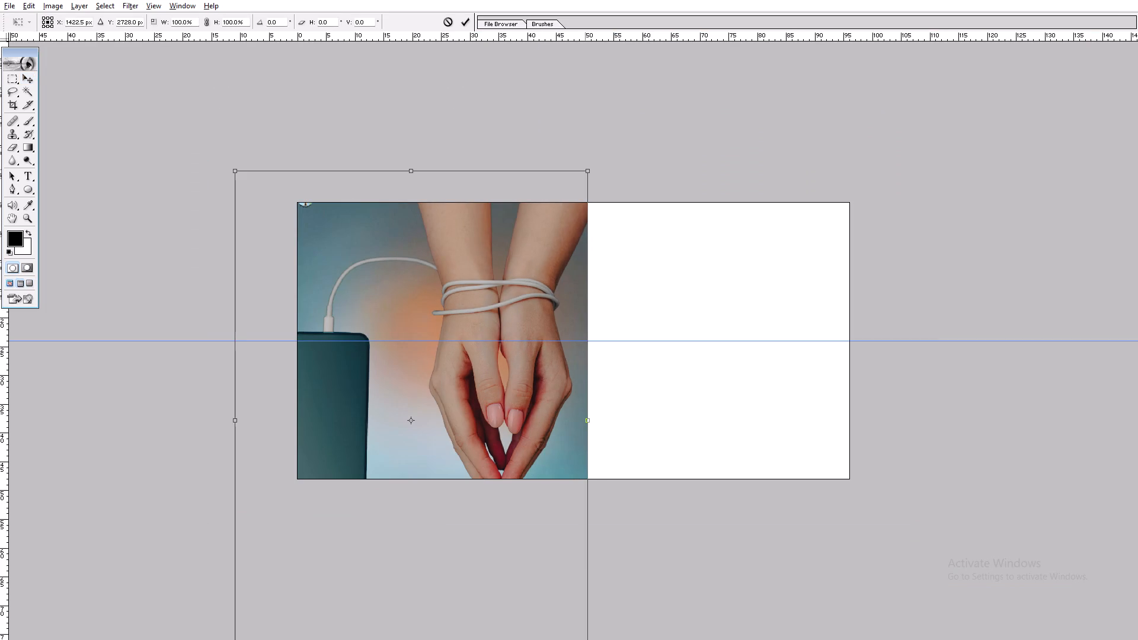
left_click_drag(585, 169, 466, 322, "alt+shift")
key("Return")
key("v")
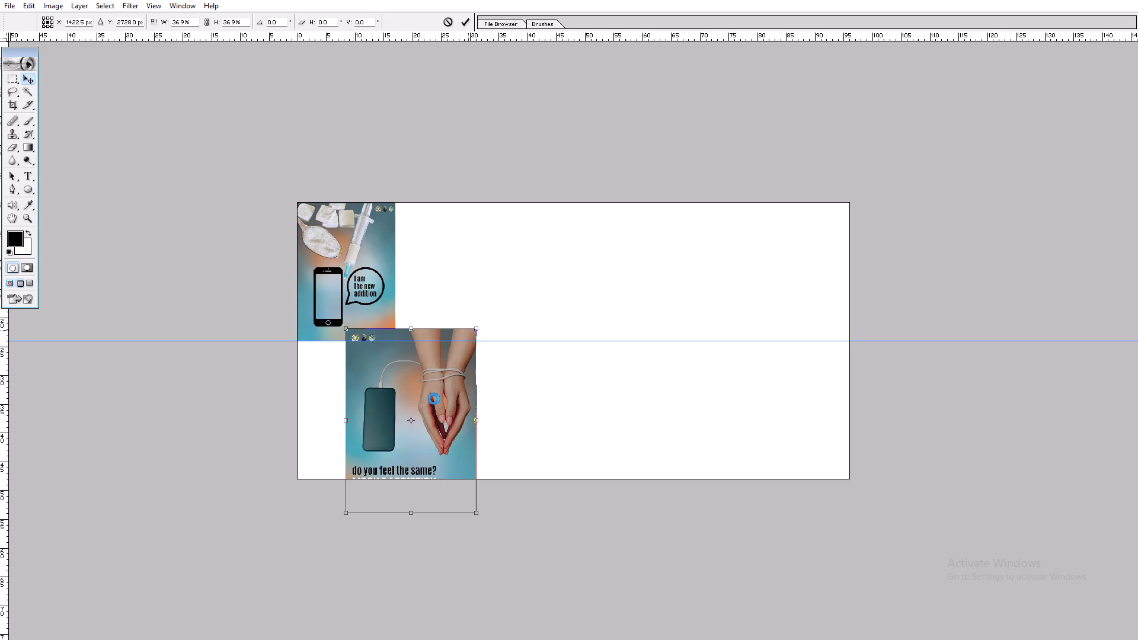
Fit the "MOBILE ADDICTION" poster to the height above the guide and place it directly beside the syringe poster.
left_click_drag(434, 399, 420, 333)
left_click_drag(411, 396, 378, 341)
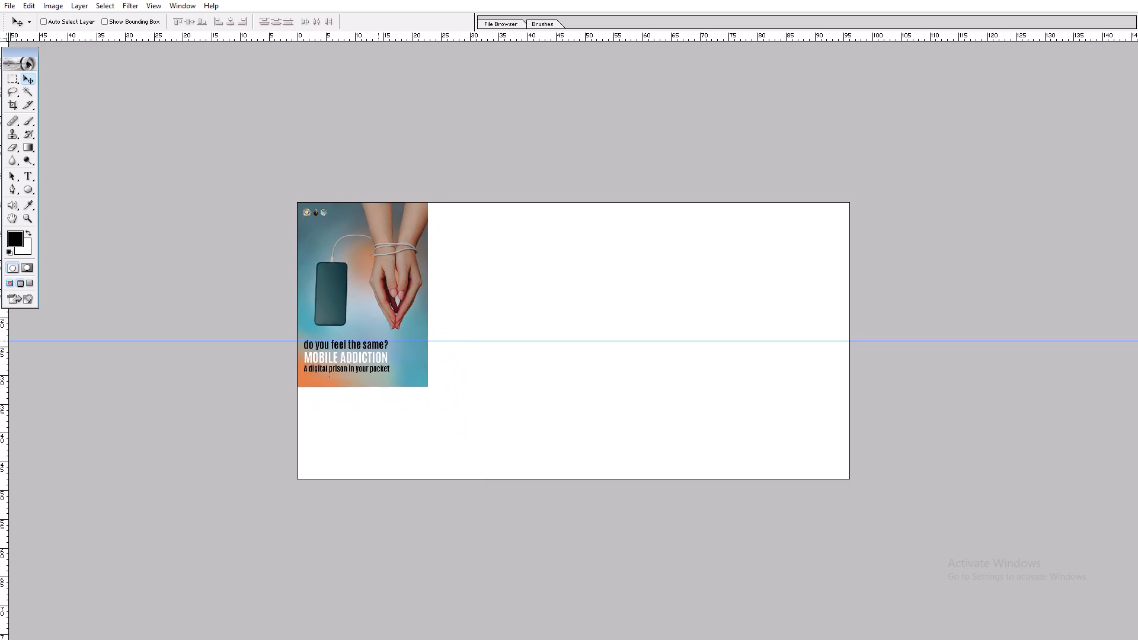
left_click_drag(378, 341, 378, 340)
key("ctrl+t")
left_click_drag(428, 386, 403, 332, "shift")
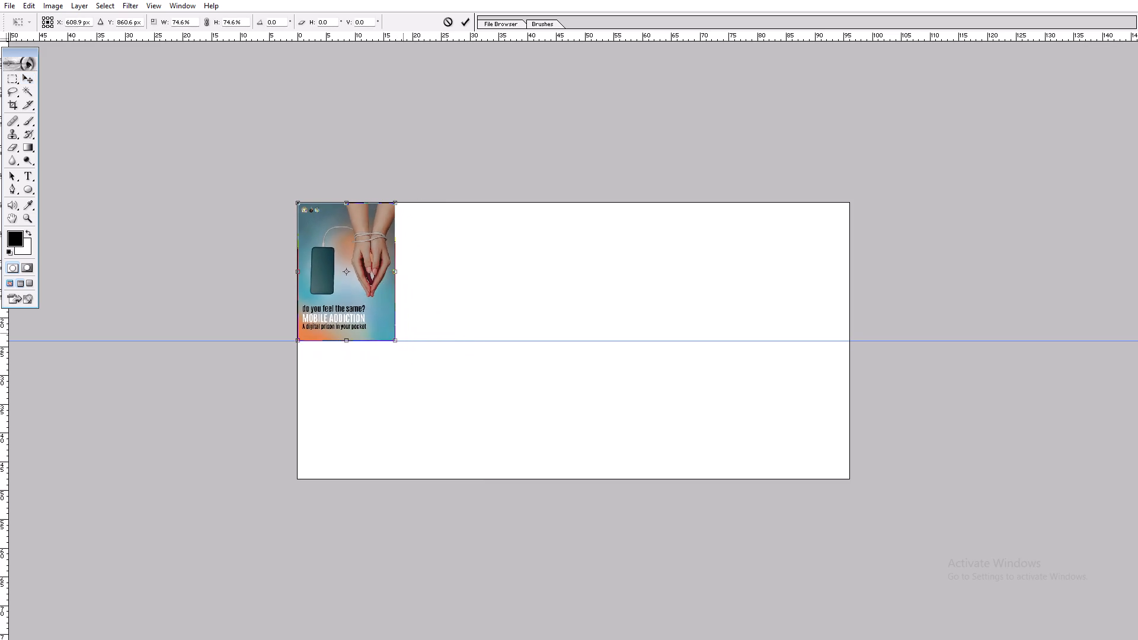
left_click_drag(403, 332, 405, 334, "shift")
key("Return")
key("v")
left_click_drag(360, 311, 360, 310, "shift")
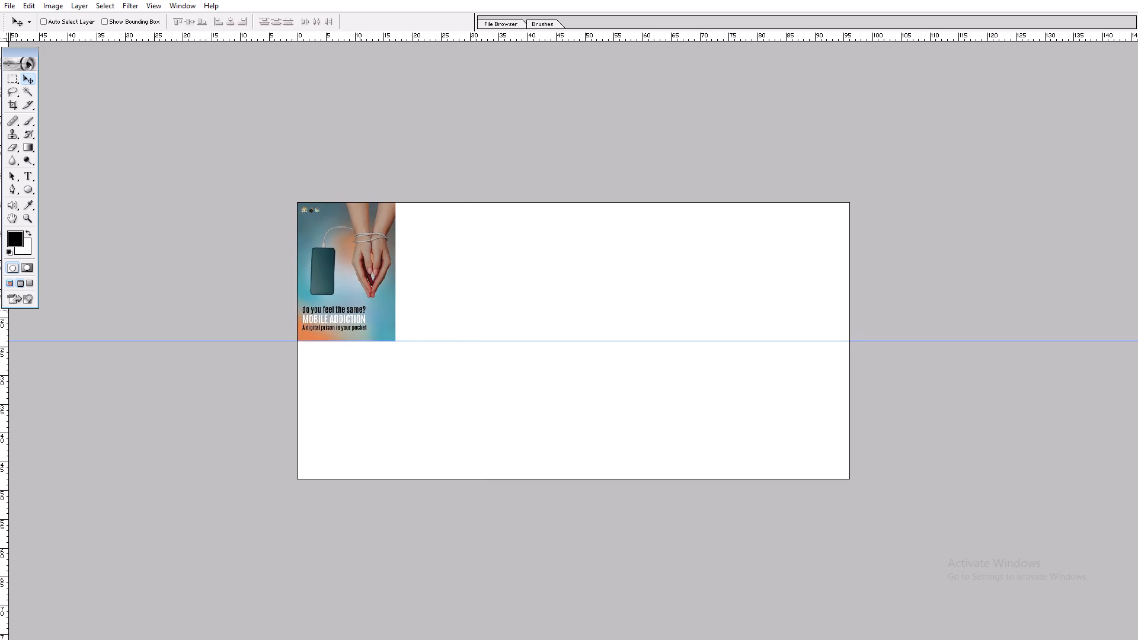
left_click_drag(360, 310, 458, 290, "shift")
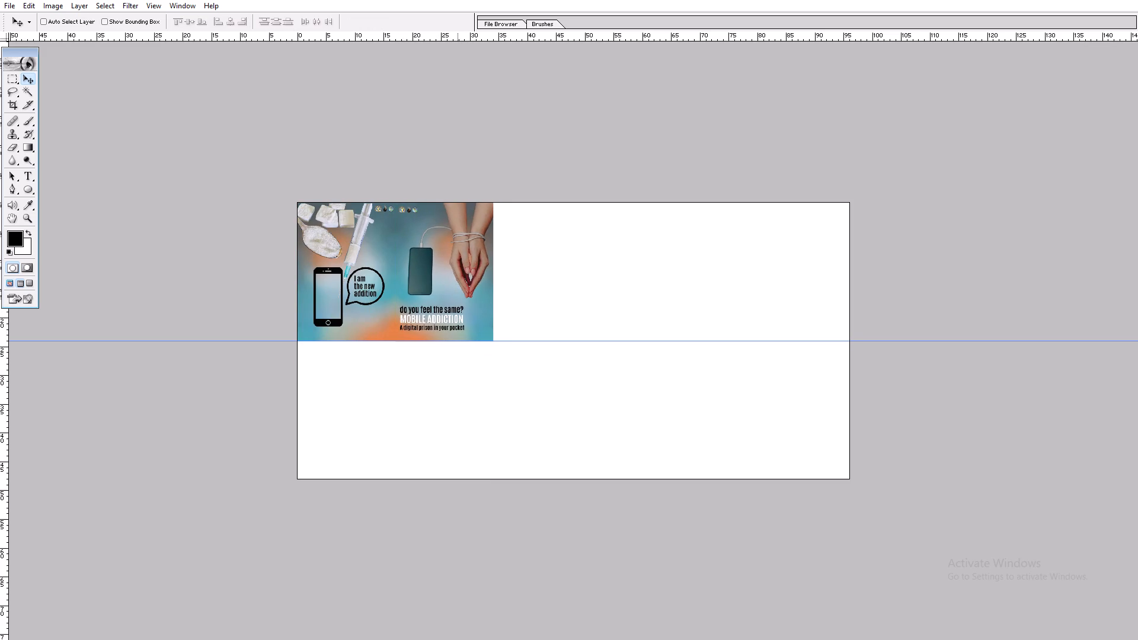
Copy the Digital Gramin seva 52x34 file from the 26.10.2026 folder into the FINAL PRINT folder, and close the Open dialog.
key("ctrl+o")
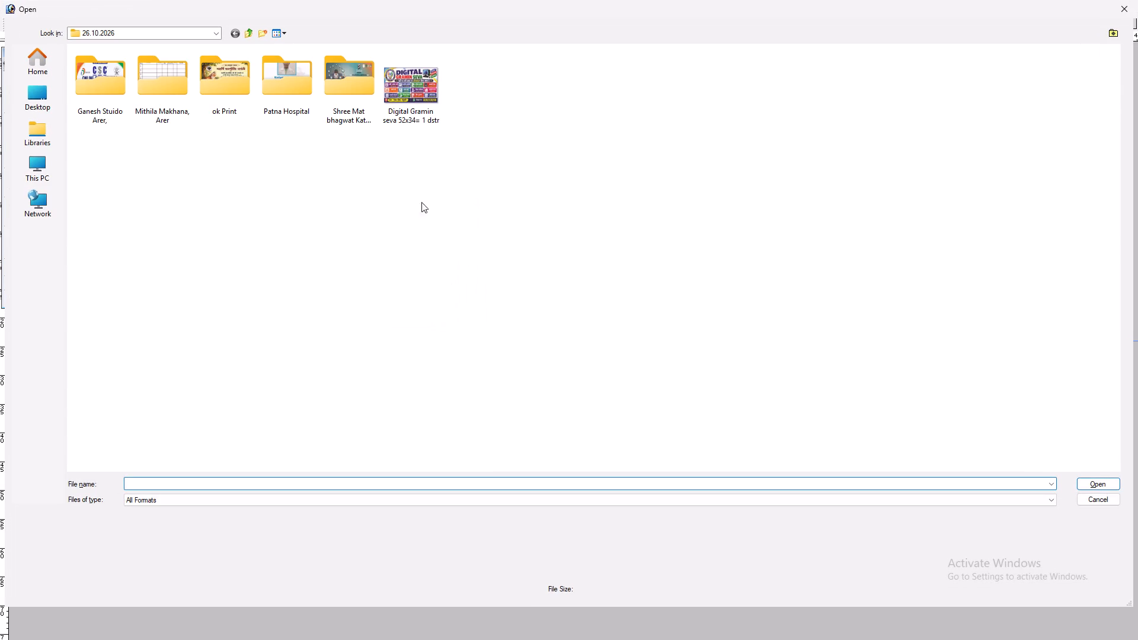
left_click(414, 115)
key("ctrl+c")
key("ctrl+c")
key("ctrl+c")
key("ctrl+c")
left_click(244, 31)
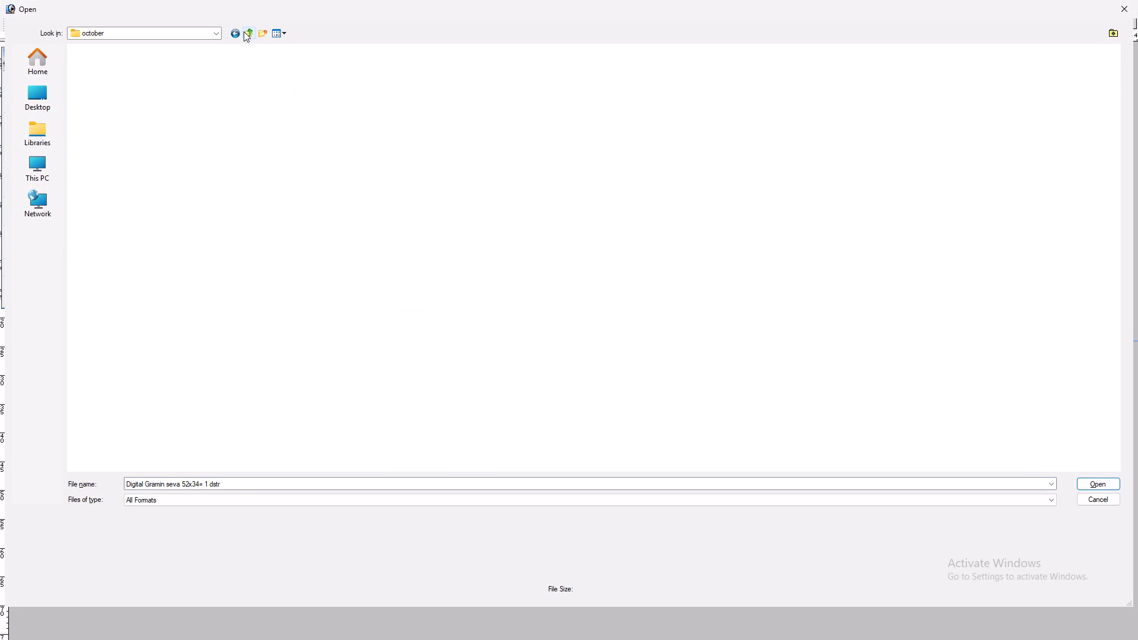
triple_click(667, 160)
key("ctrl+v")
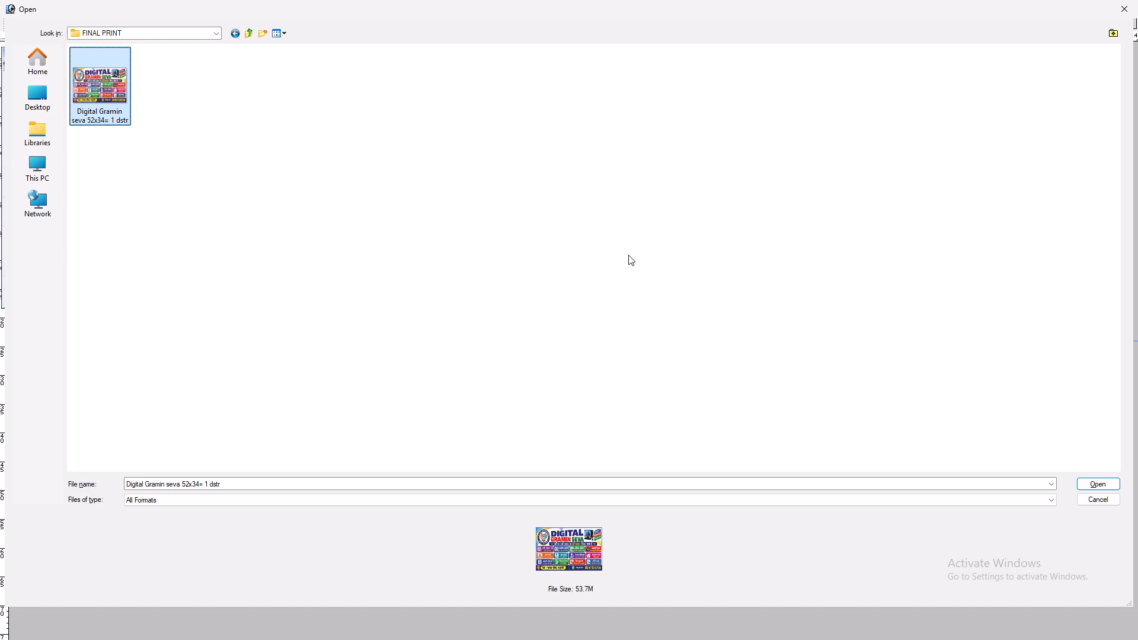
left_click(1137, 11)
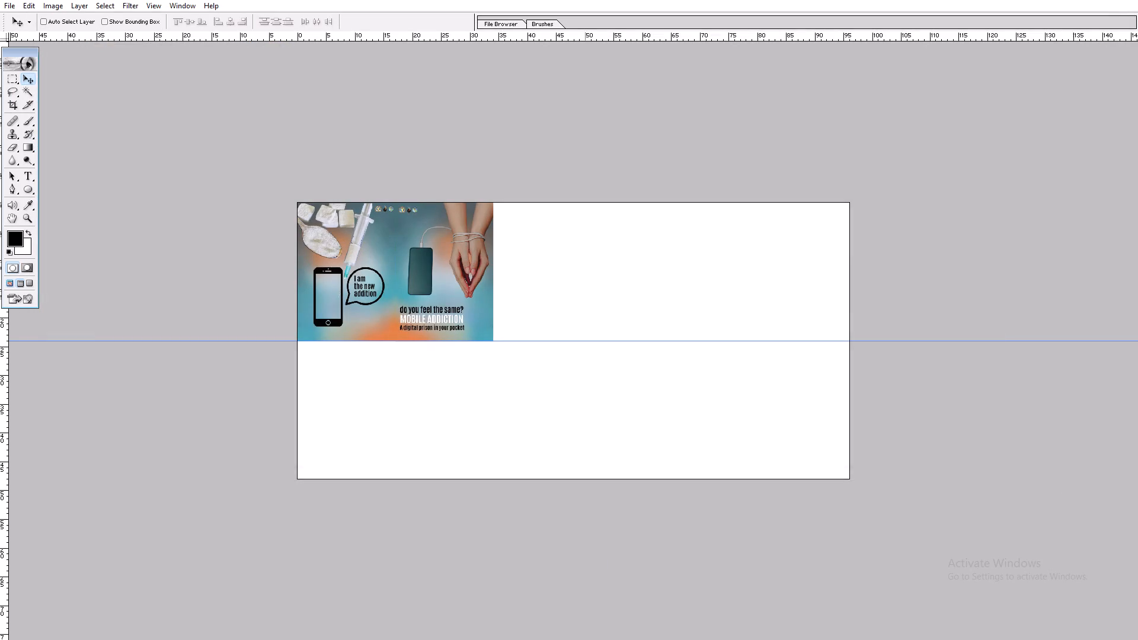
Return to the windowed view and close the source document 4 (1).jpg.jpeg.
key("ctrl+0")
key("f")
key("f")
key("f")
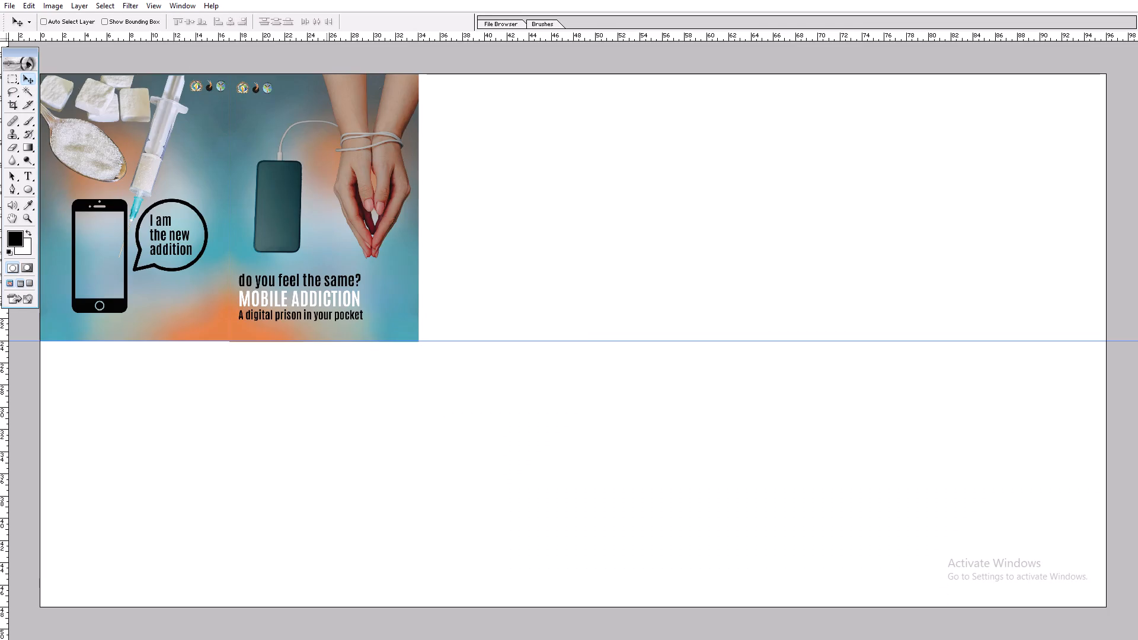
left_click(258, 277)
type("ff")
left_click(264, 271)
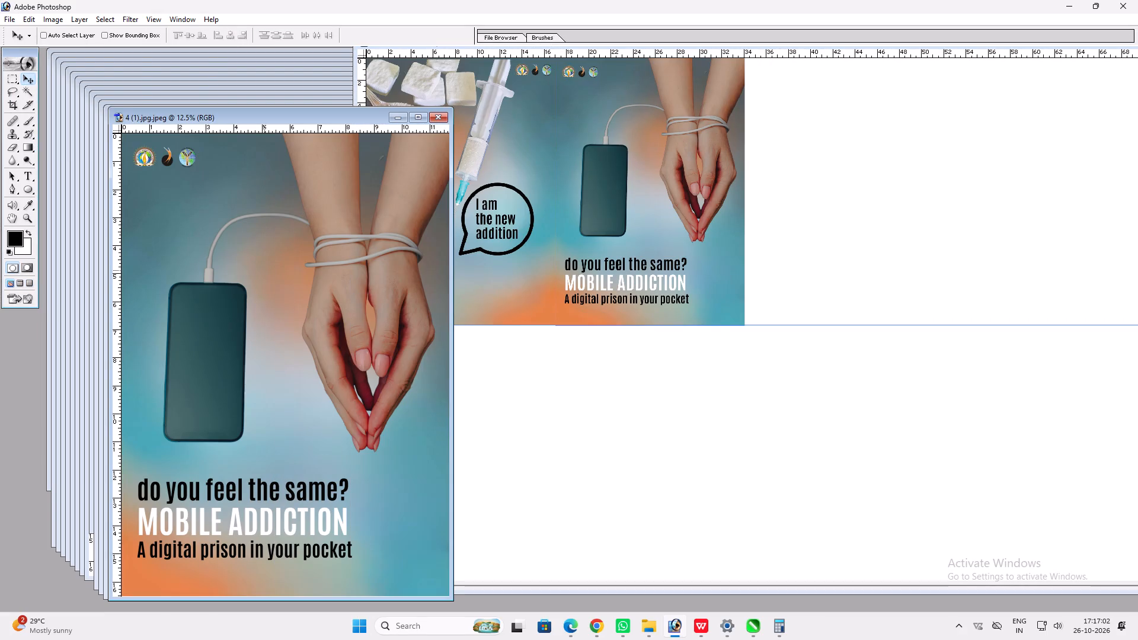
key("ctrl+w")
Copy the "GAMING" poster from 3 (1).jpg.jpeg onto the sheet and scale it down to about 21 inches wide.
left_click(264, 267)
left_click_drag(256, 274, 610, 214)
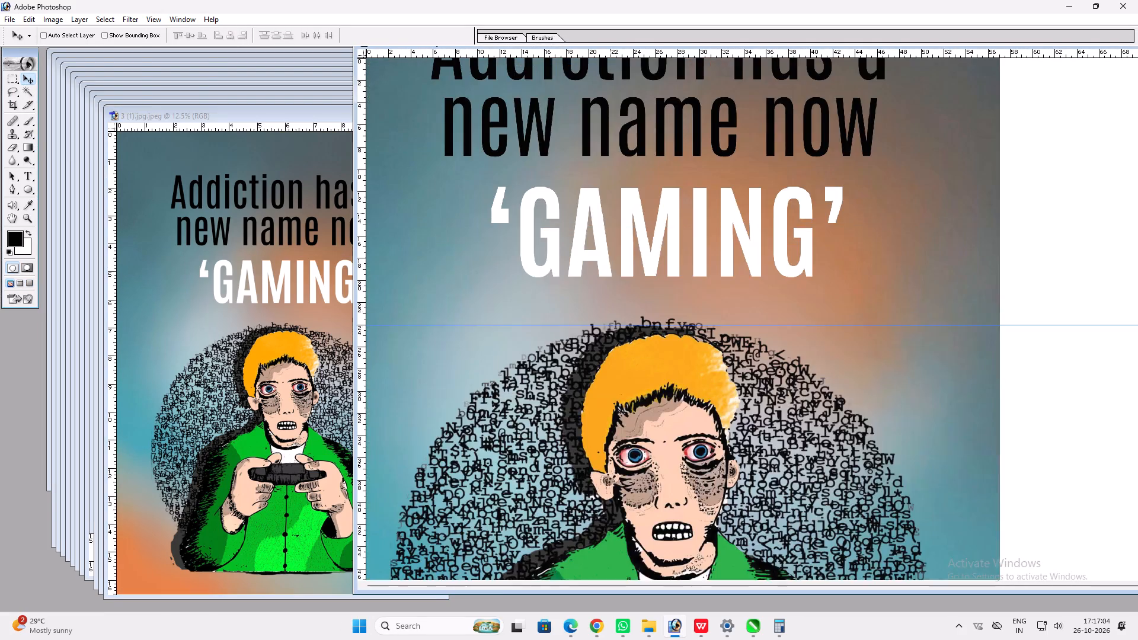
key("f")
scroll(549, 215, "up", 5)
key("ctrl+t")
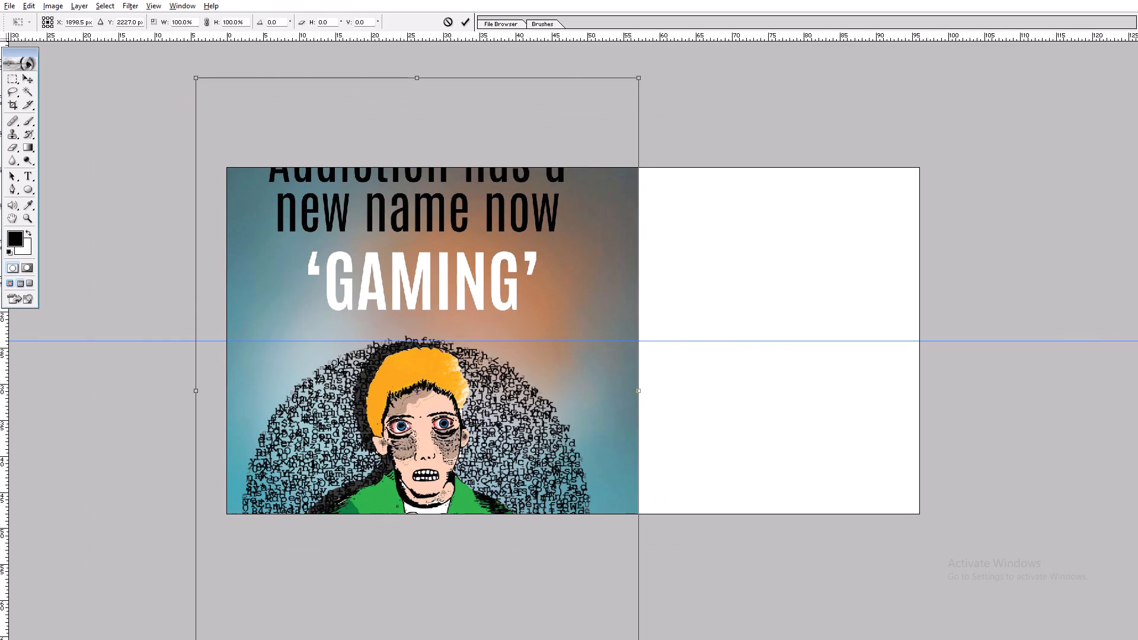
left_click_drag(639, 73, 493, 277, "alt+shift")
key("Return")
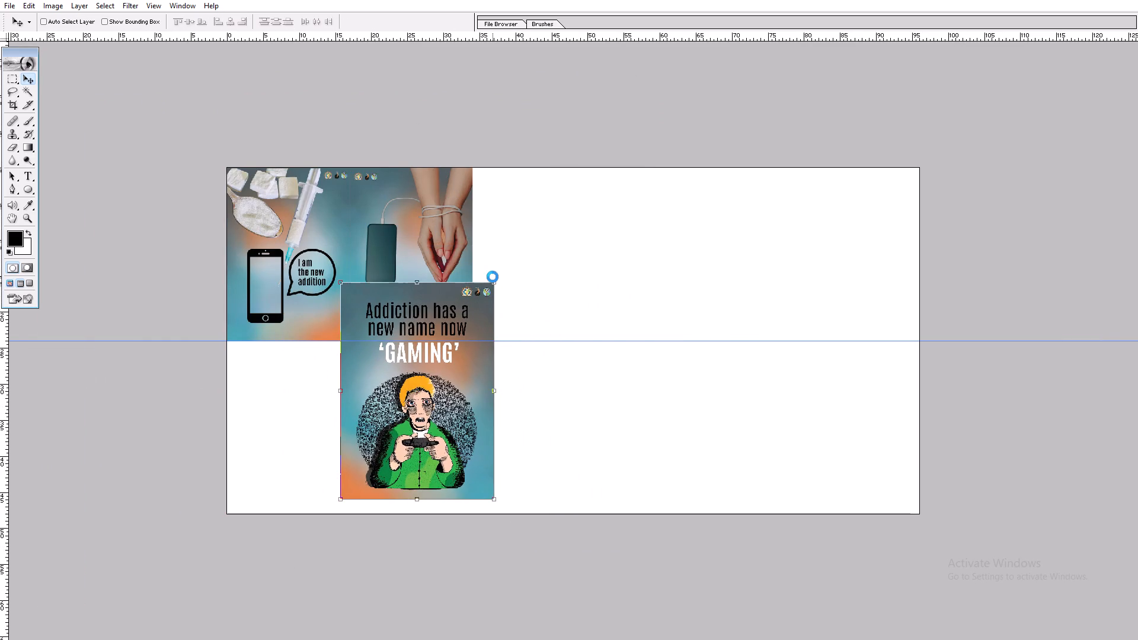
Cut the sheet's white background, paste it back as its own layer, and apply a solid yellow Color Overlay.
key("v")
key("v")
right_click(529, 255)
left_click(553, 260)
key("ctrl+a")
key("ctrl+x")
key("ctrl+v")
key("alt+l")
key("alt+y")
key("n")
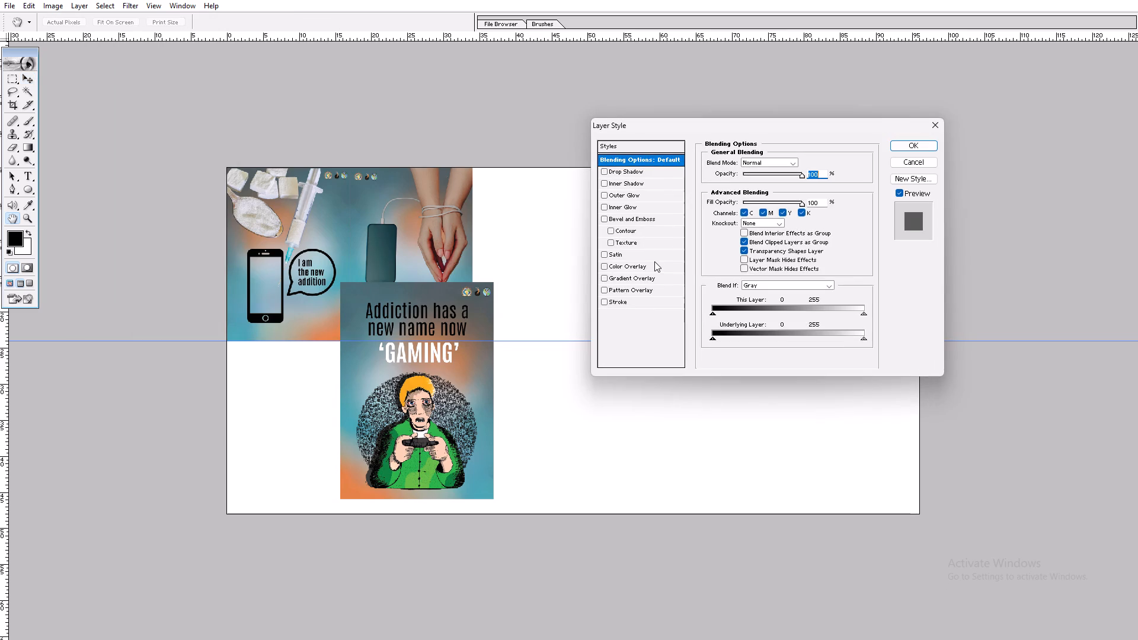
left_click(651, 263)
left_click(811, 162)
key("Tab")
key("0")
key("Return")
key("Return")
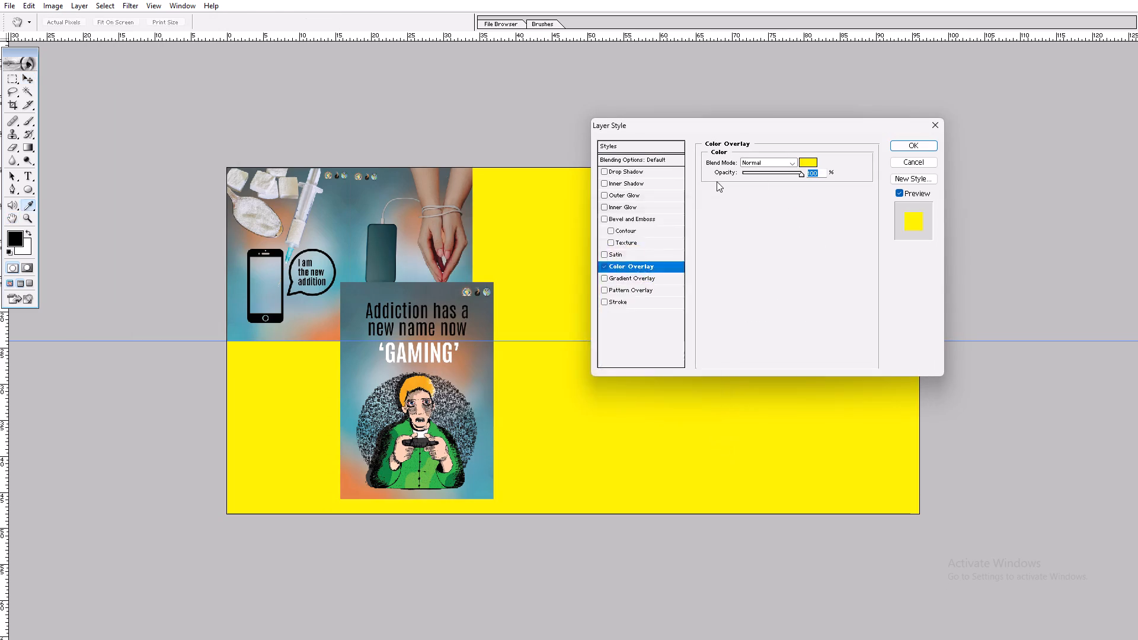
key("Return")
Nudge the "MOBILE ADDICTION" poster away from the syringe poster, leaving a thin yellow gap.
key("v")
left_click(424, 231, "ctrl")
key("shift+Right")
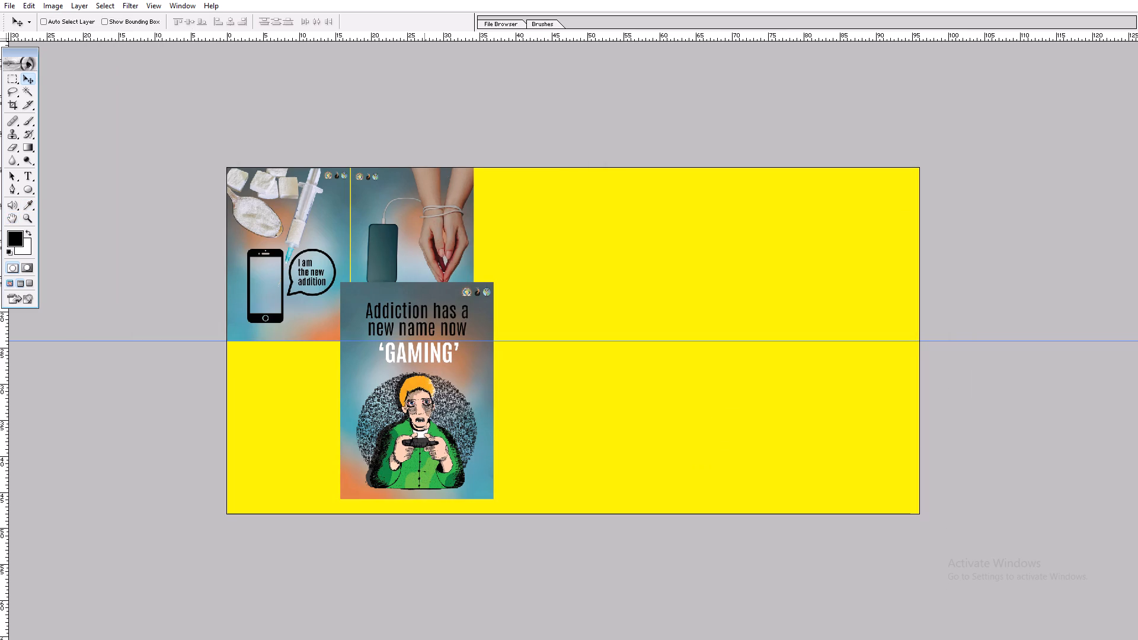
Move the "GAMING" poster to the sheet's top edge and scale it proportionally to end at the guide.
key("v")
left_click(402, 300, "ctrl")
left_click_drag(404, 299, 416, 199)
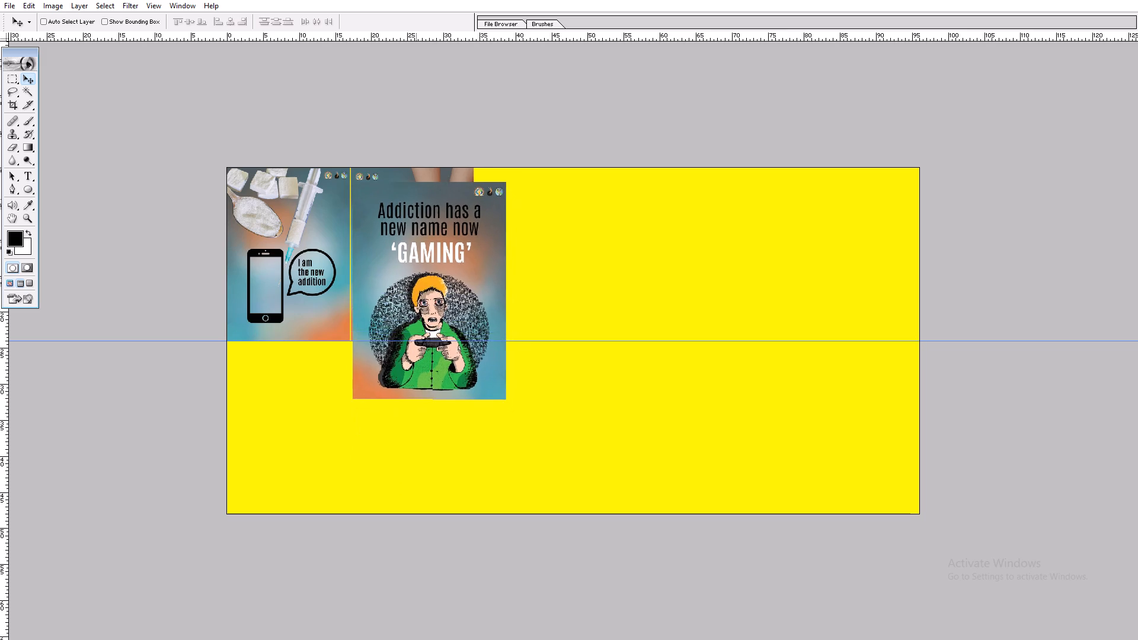
left_click_drag(416, 199, 415, 186)
key("ctrl+t")
left_click_drag(507, 383, 492, 350, "shift")
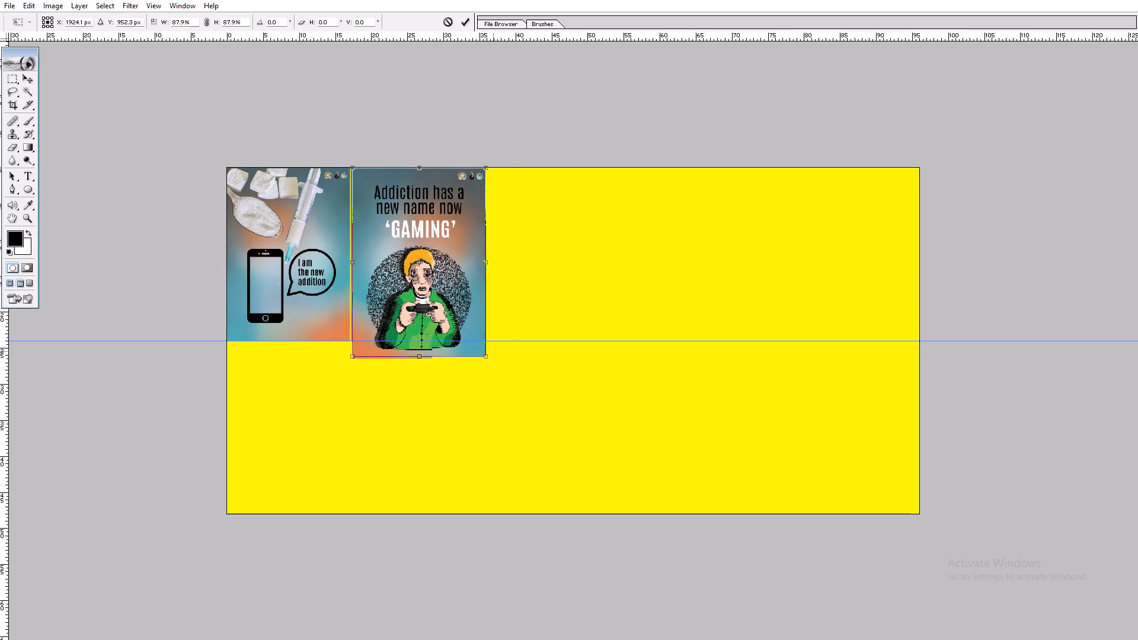
left_click_drag(492, 350, 480, 336, "shift")
key("shift+Return")
key("v")
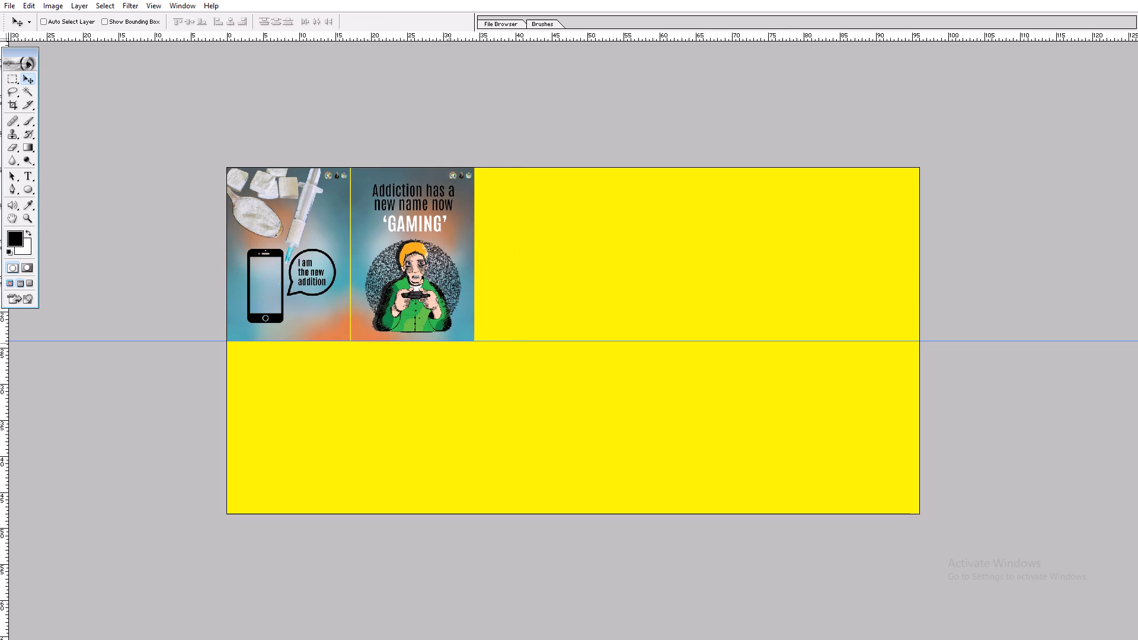
Place the "GAMING" poster beside the "MOBILE ADDICTION" poster with a thin yellow gap, and stretch it slightly to reach the sheet's top edge.
key("v")
left_click_drag(420, 314, 540, 308, "shift")
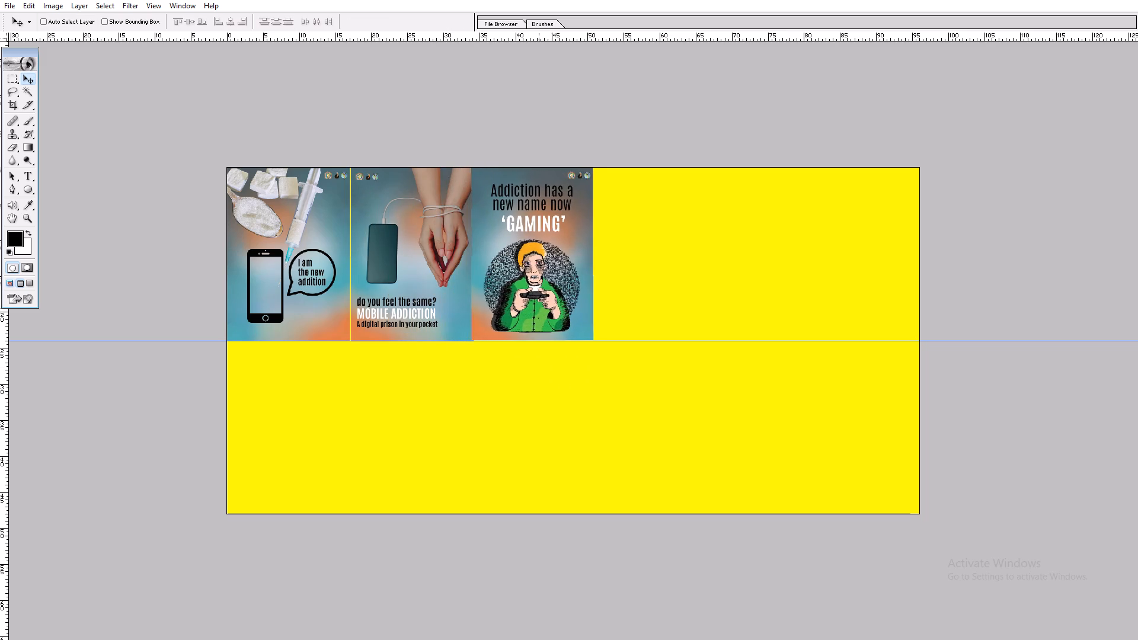
left_click_drag(540, 308, 544, 312, "shift")
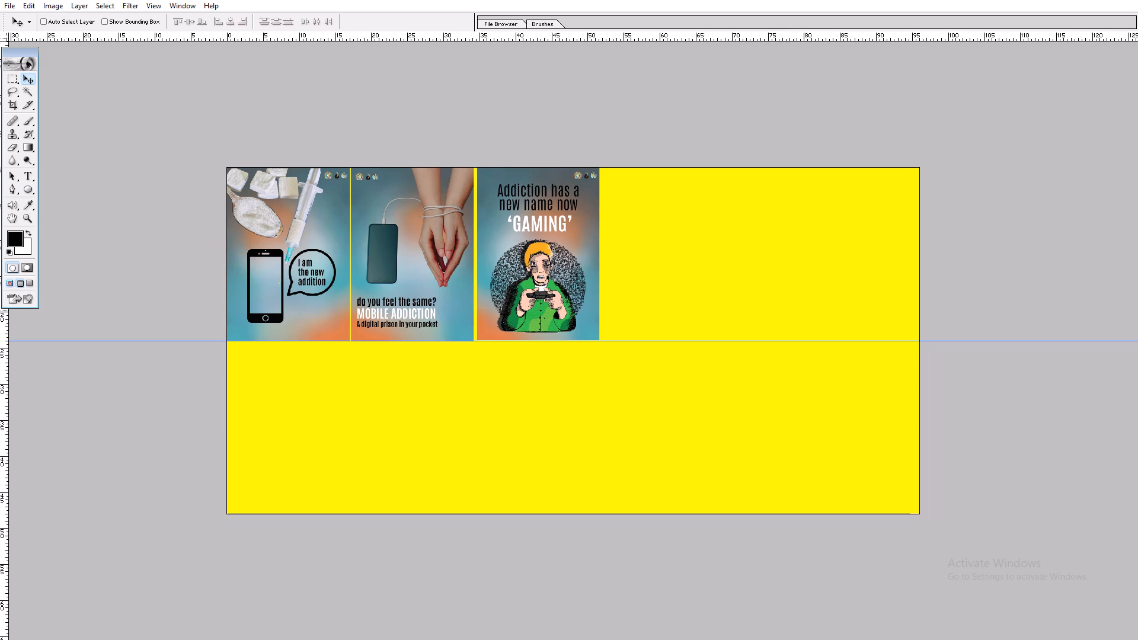
key("Left")
key("Left")
key("Left")
key("Down")
key("Left")
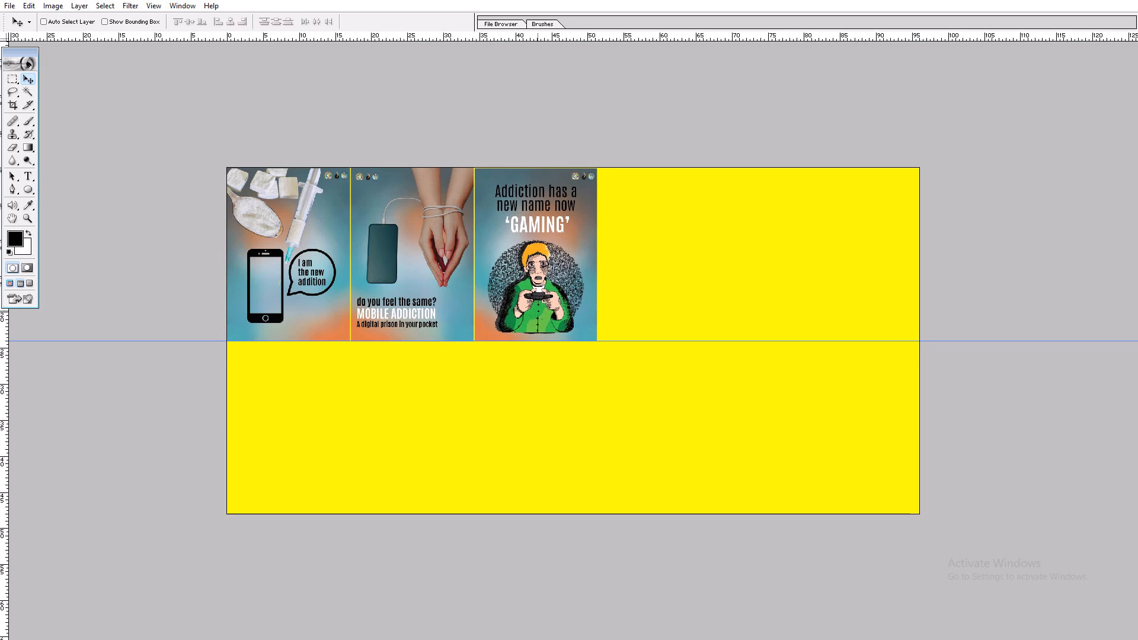
key("ctrl+t")
left_click_drag(541, 166, 546, 165)
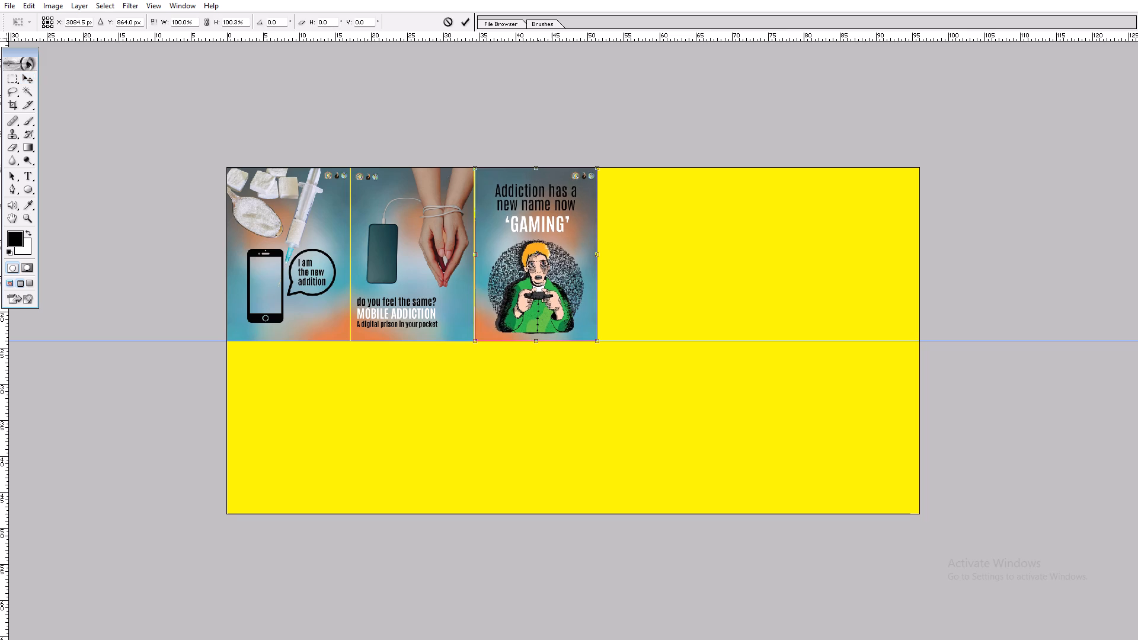
key("Return")
key("v")
key("v")
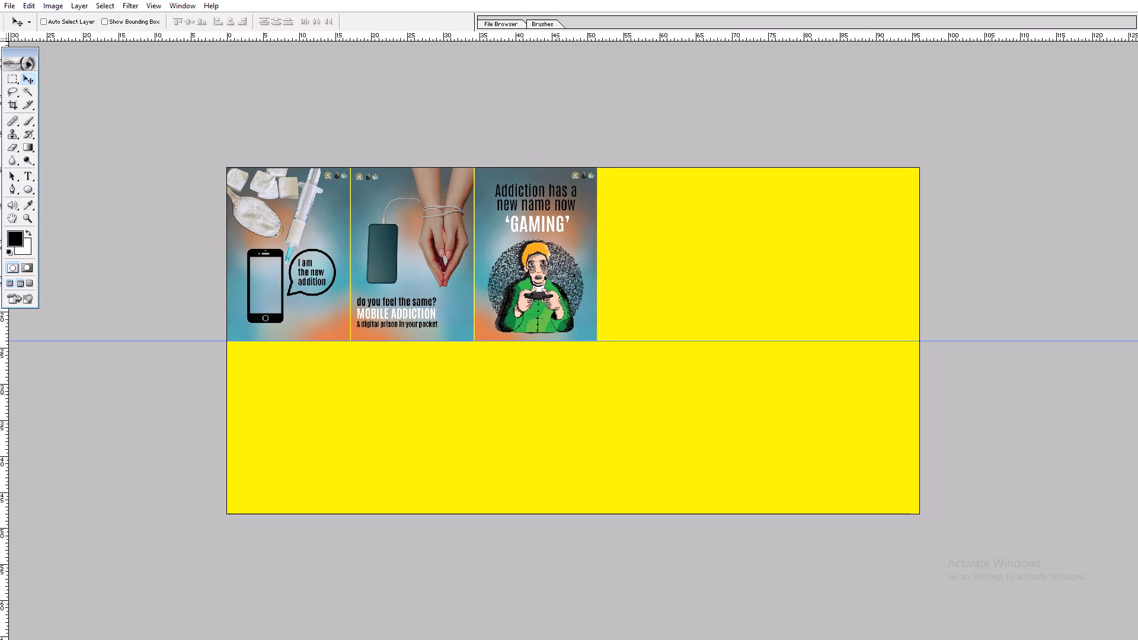
Return to the windowed view and close the "GAMING" poster's source document.
type("ff")
left_click(297, 322)
key("ctrl+w")
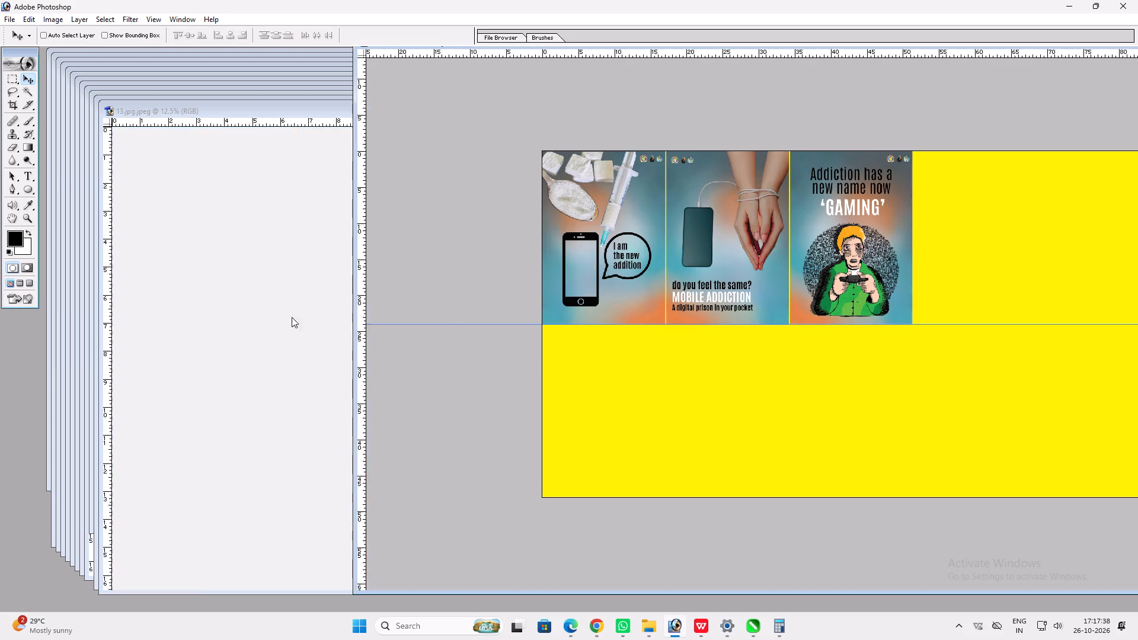
Copy the "DIGITAL ADDICTION" poster from 13.jpg.jpeg onto the sheet and scale it proportionally to 28%.
left_click(257, 297)
left_click_drag(255, 295, 744, 277)
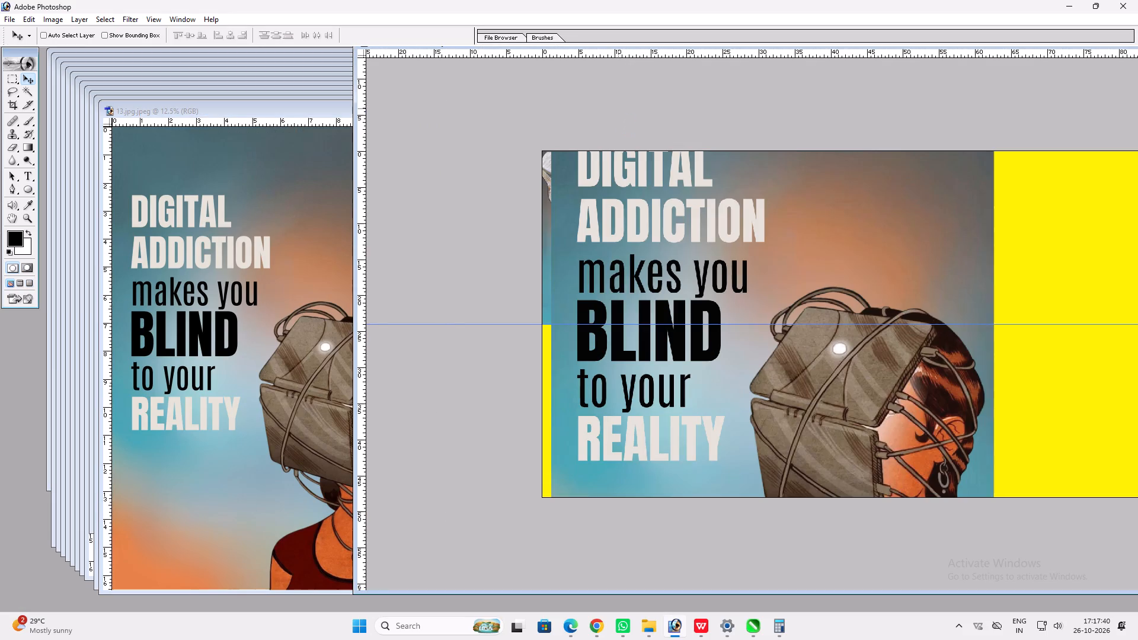
scroll(647, 405, "up", 8)
key("ctrl+t")
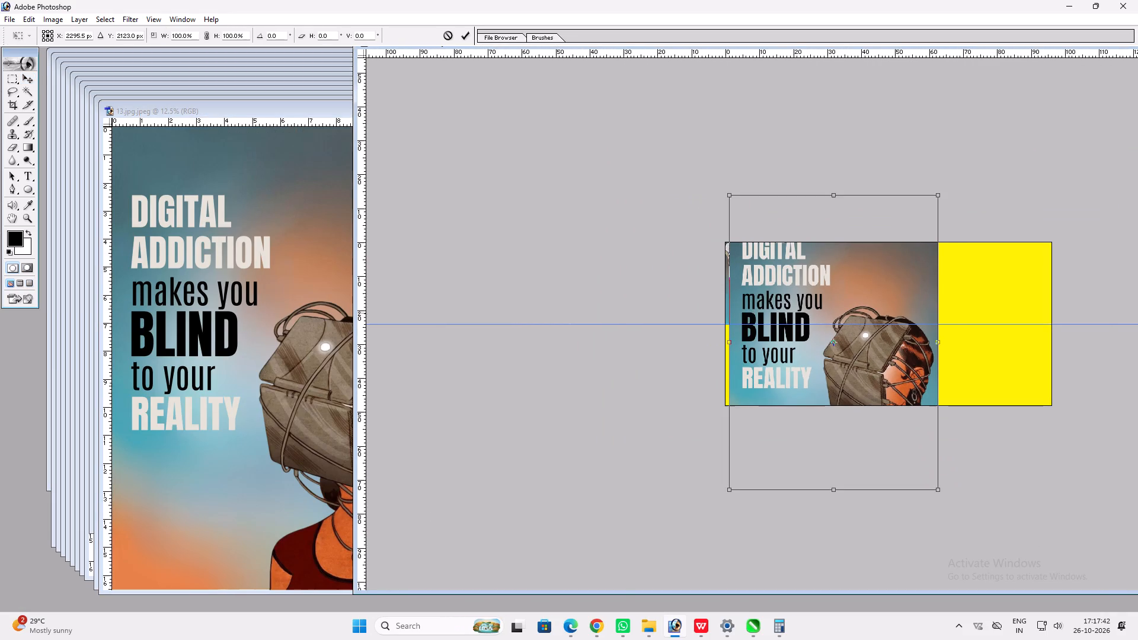
left_click_drag(939, 195, 869, 305, "alt+shift")
key("Return")
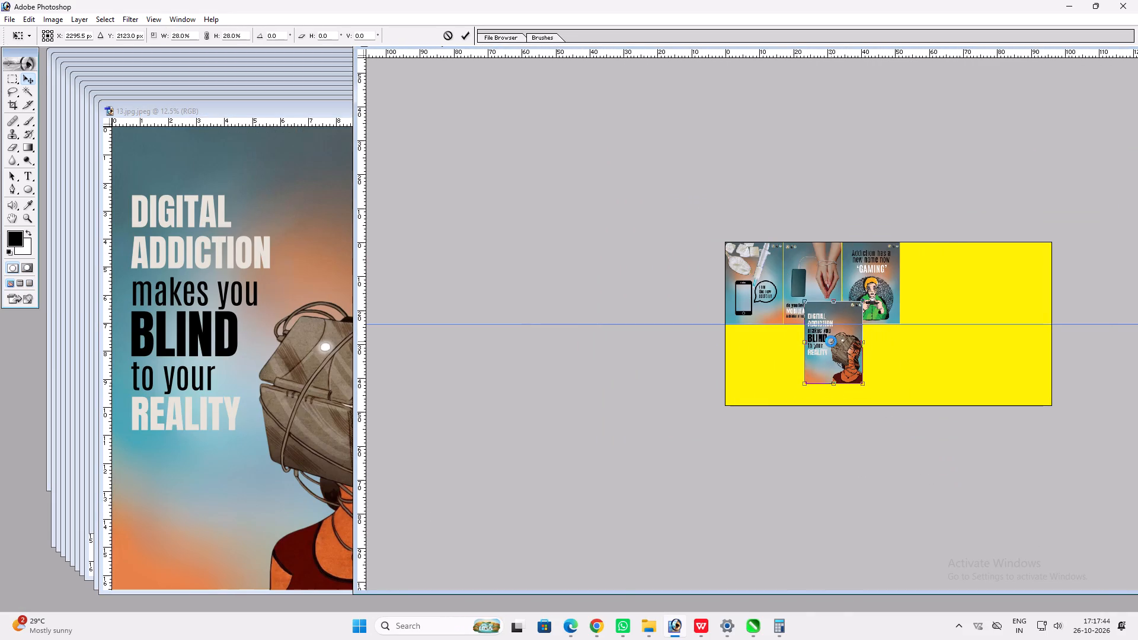
key("ctrl+0")
key("v")
key("f")
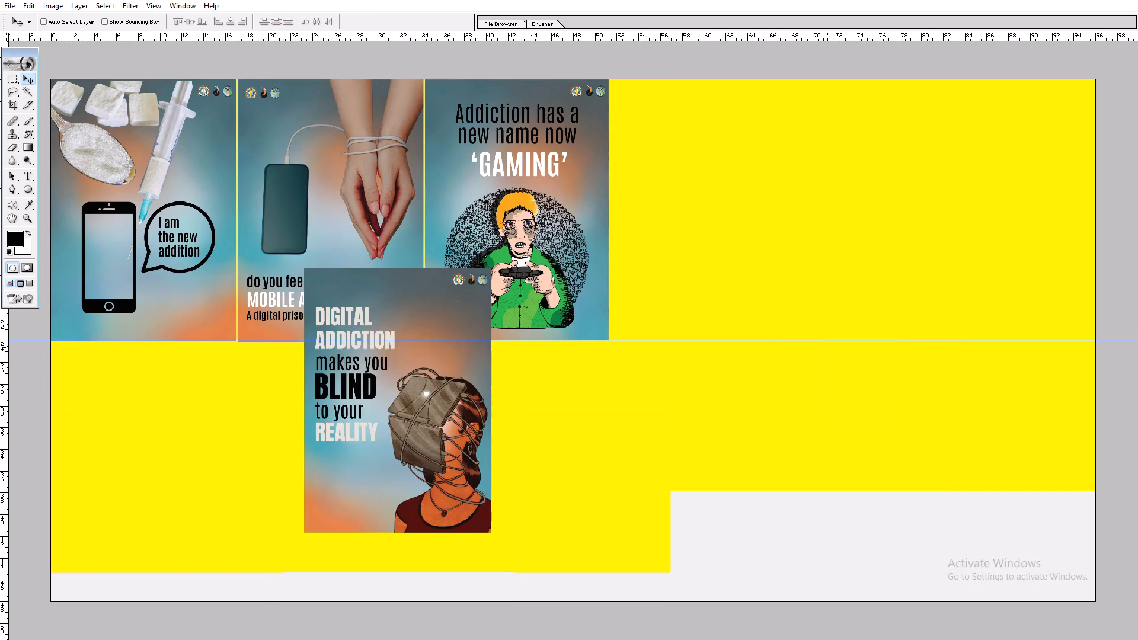
Place the "DIGITAL ADDICTION" poster beside the "GAMING" poster with a thin gap, and fit its height to the guide.
left_click_drag(511, 411, 820, 228)
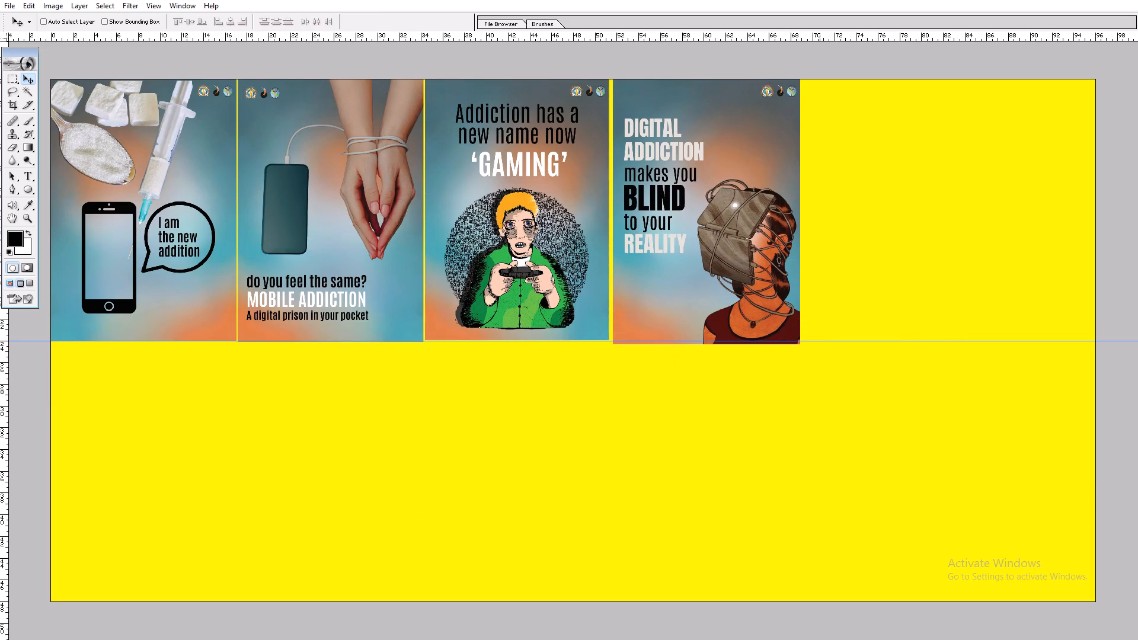
key("ctrl+t")
left_click(803, 347, "shift")
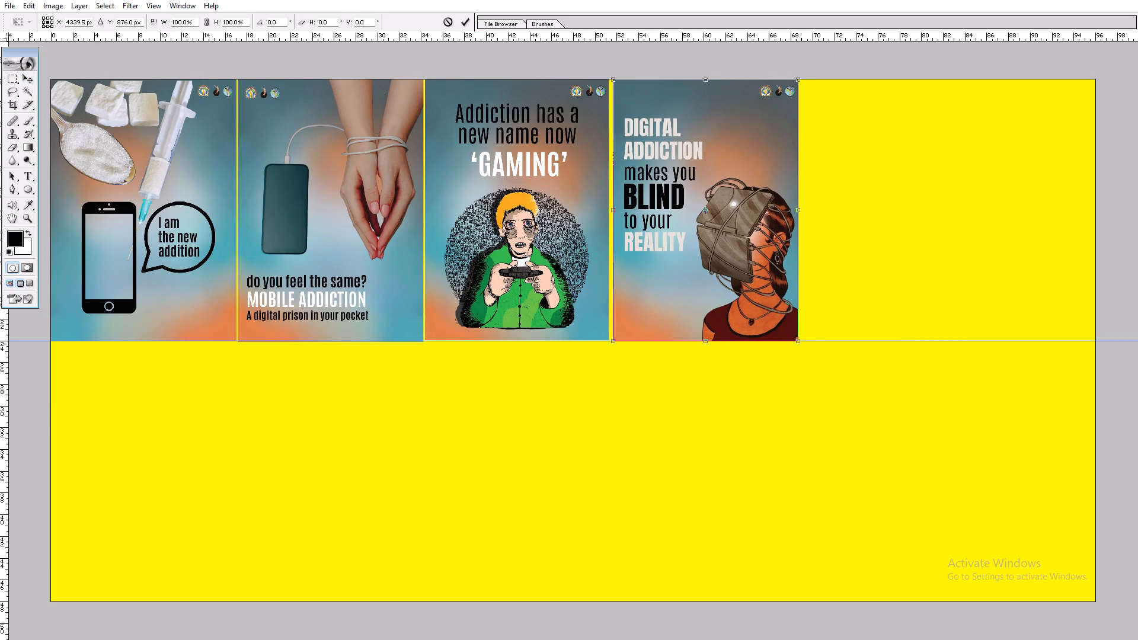
key("shift+Return")
left_click(654, 225, "shift")
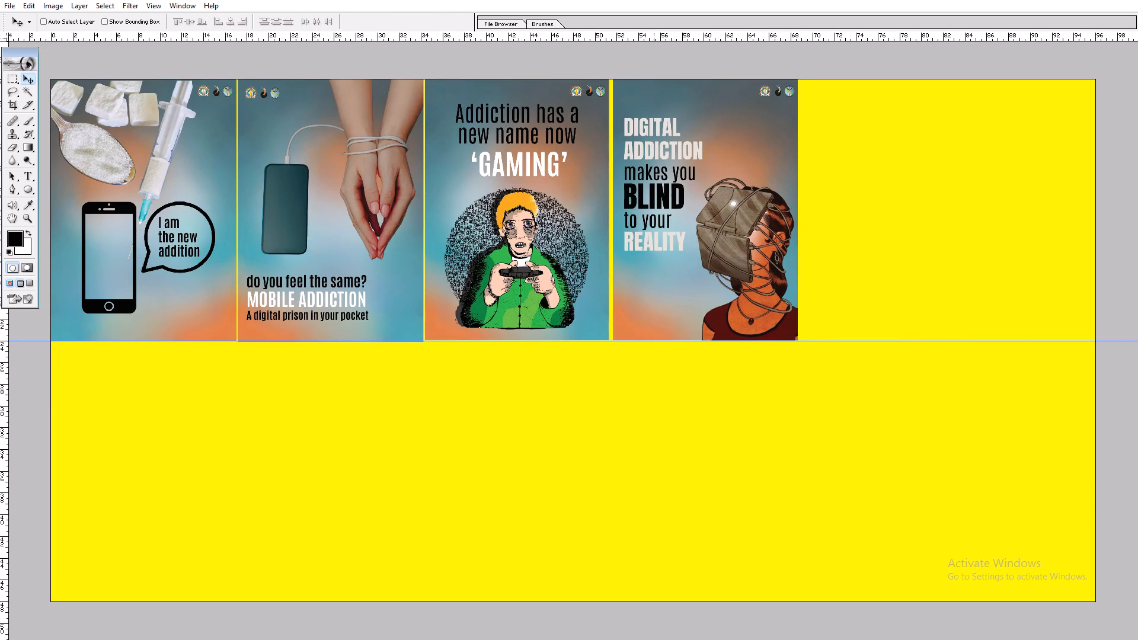
key("Left")
key("Left")
key("Left")
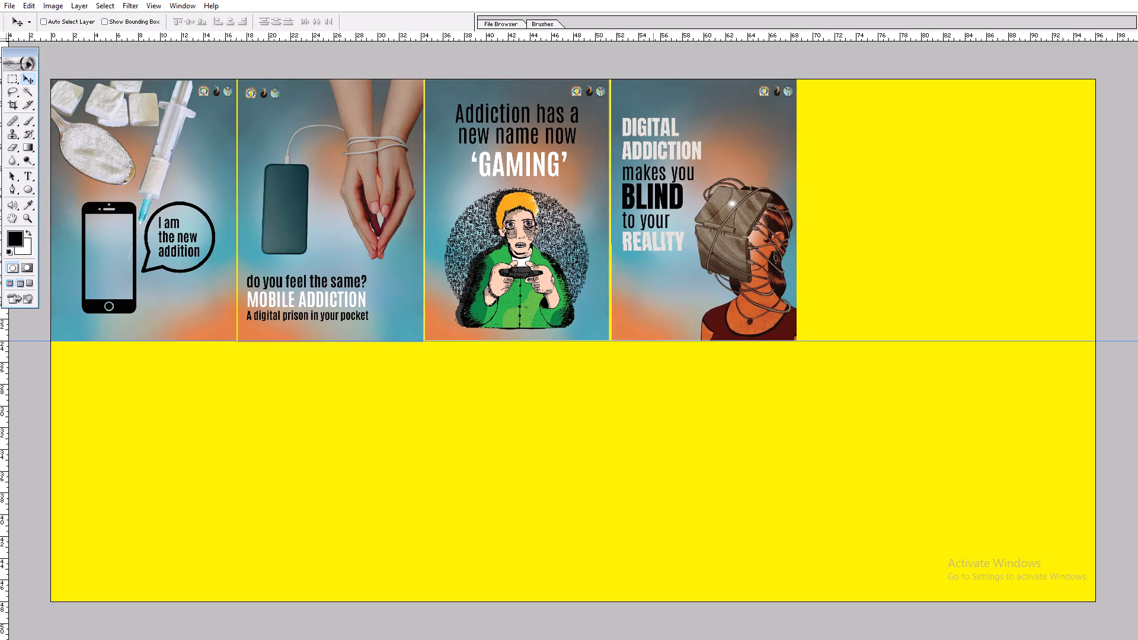
Return to the windowed view and close the source document 13.jpg.jpeg.
type("ff")
left_click(209, 284)
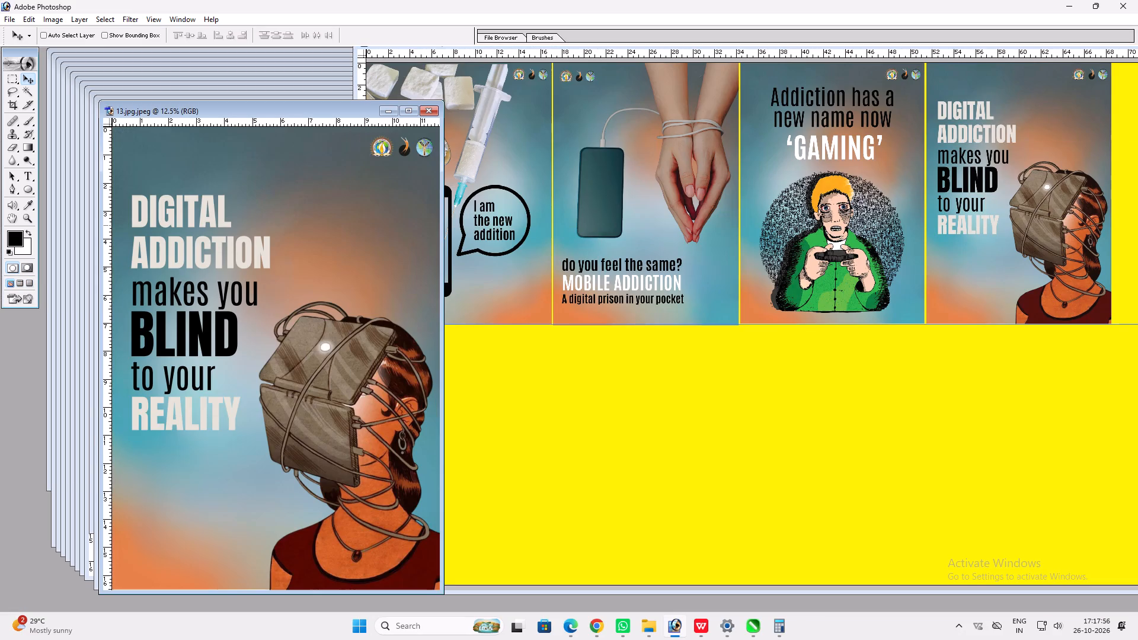
key("ctrl+w")
Copy the "SAY NO" poster from 15.jpg.jpeg onto the sheet and scale it down proportionally to about 15%.
left_click(282, 228)
left_click_drag(258, 233, 814, 212)
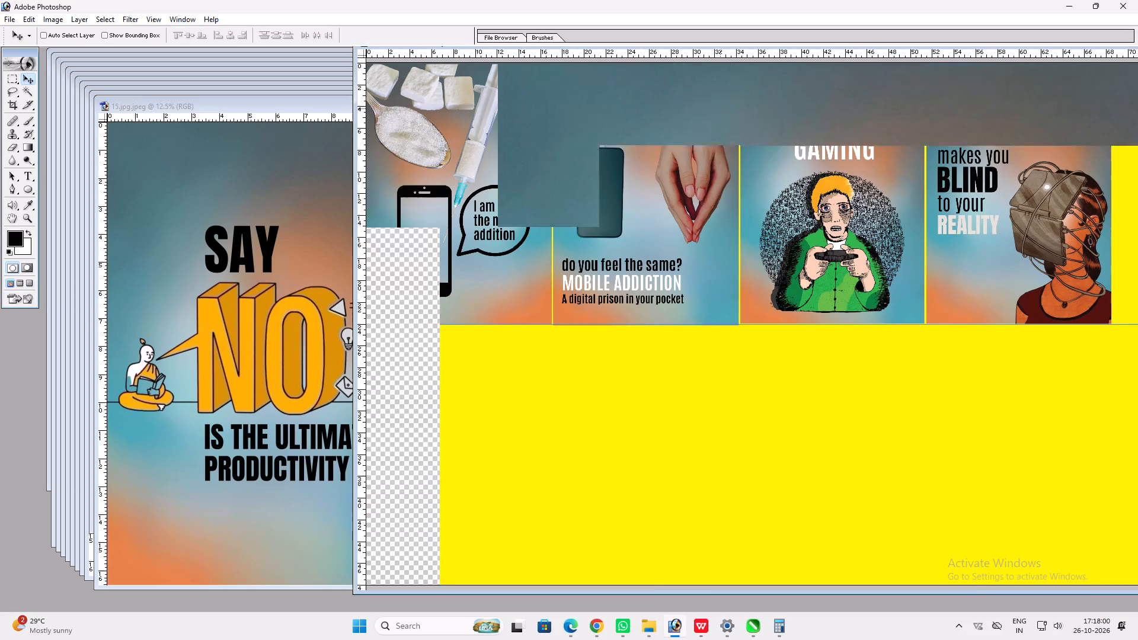
type("ff")
key("f")
type("ff")
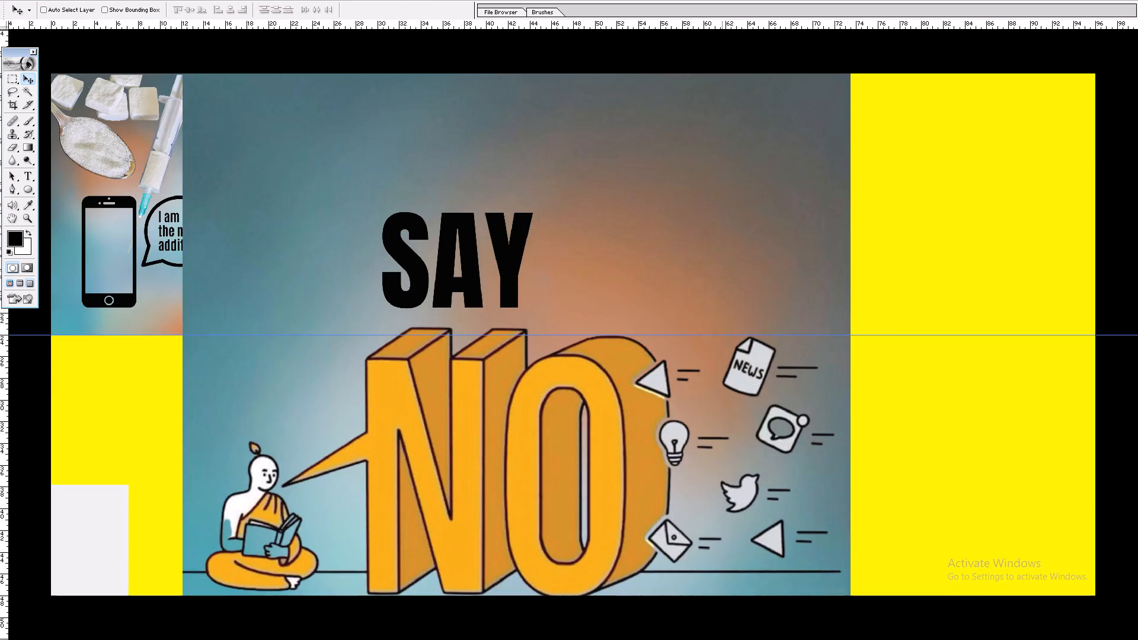
scroll(744, 166, "up", 6)
key("ctrl+t")
left_click_drag(740, 139, 640, 352, "alt+shift")
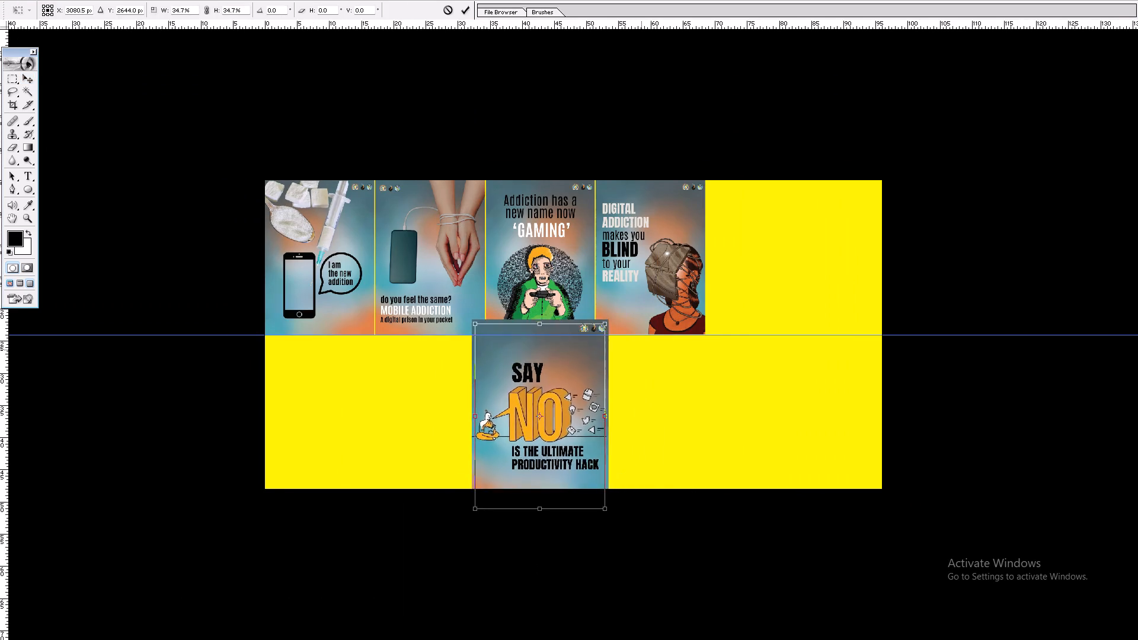
left_click_drag(640, 352, 621, 411, "alt+shift")
key("Return")
key("ctrl+0")
type("vv")
key("v")
key("v")
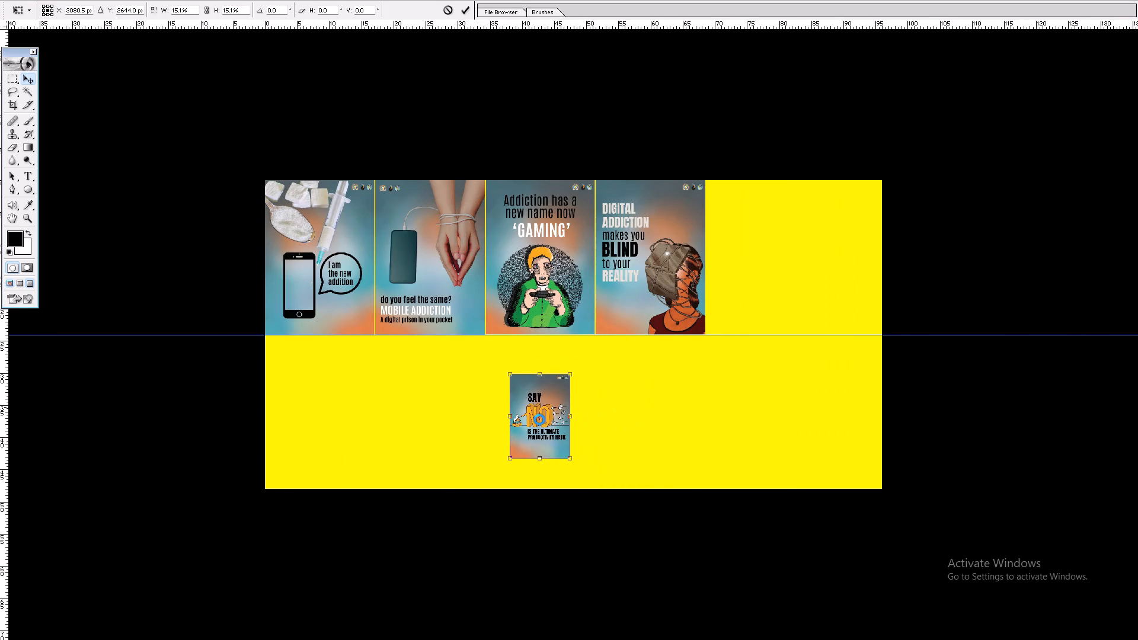
Place the "SAY NO" poster beside the "DIGITAL ADDICTION" poster, enlarge it to the height above the guide, and leave a thin gap.
key("v")
left_click_drag(538, 420, 872, 88)
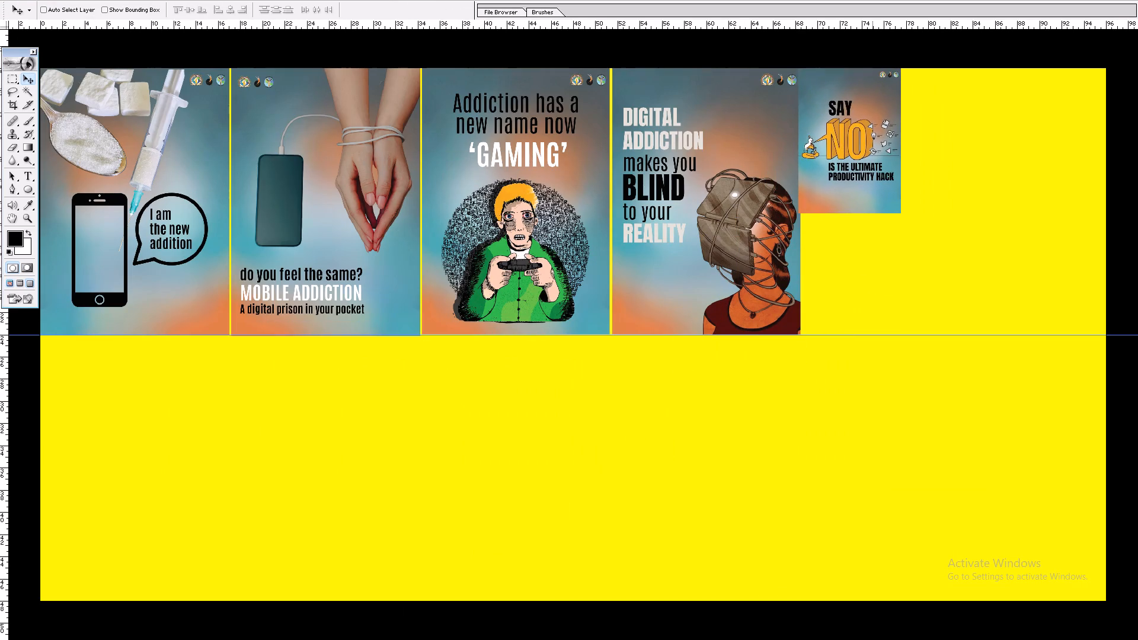
left_click_drag(872, 88, 875, 88)
key("ctrl+t")
left_click_drag(903, 210, 966, 275, "shift")
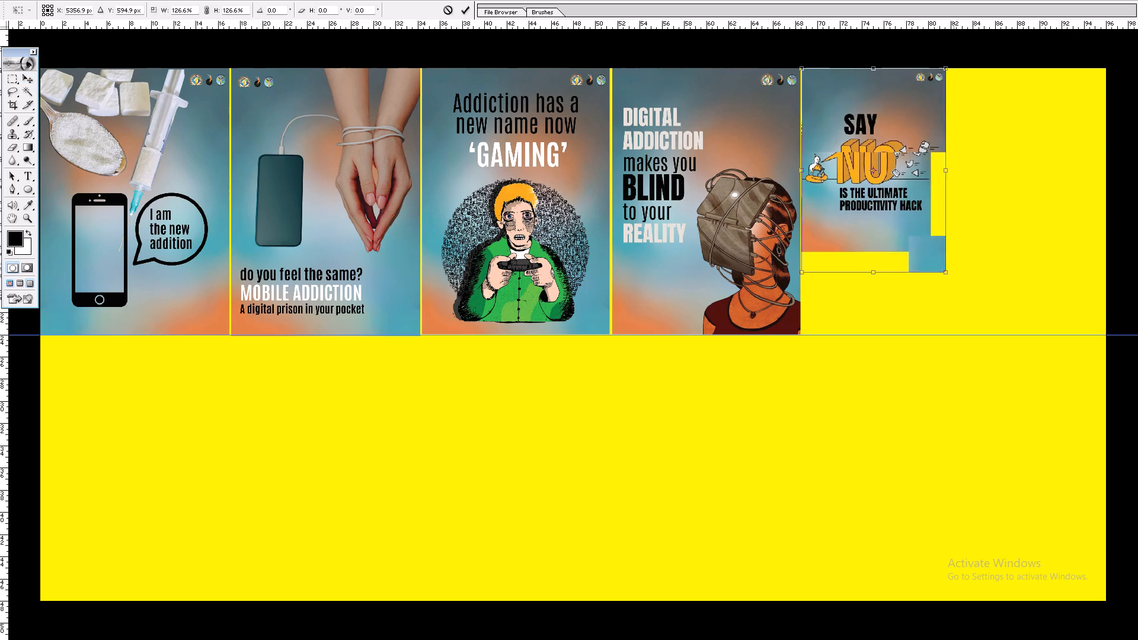
left_click_drag(966, 275, 1000, 325, "shift")
key("shift+Return")
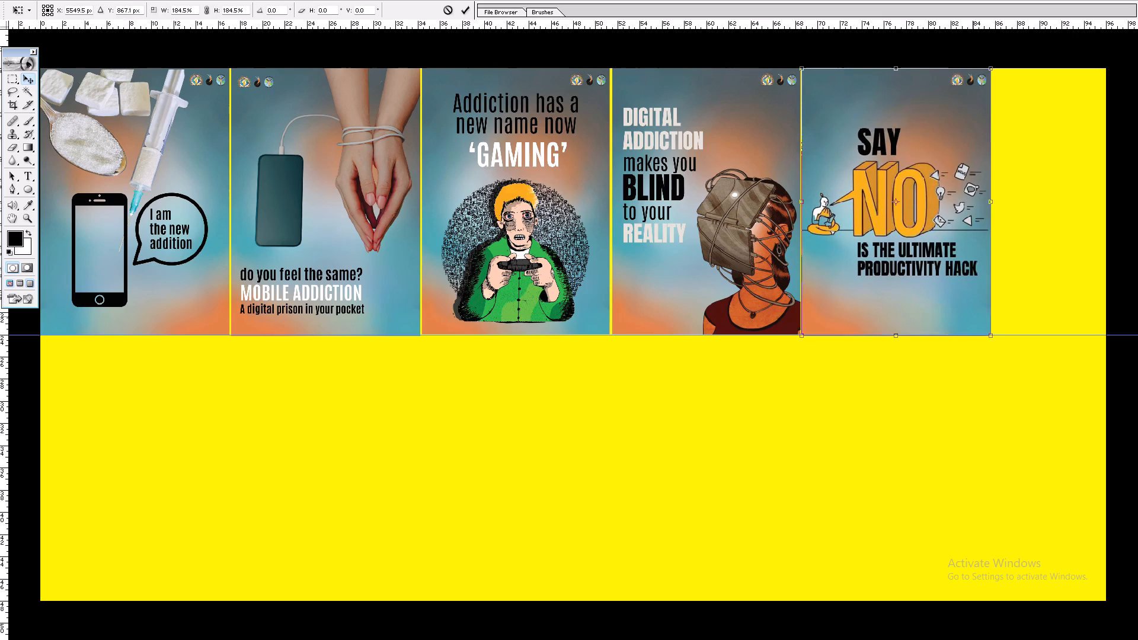
key("v")
key("Right")
key("Right")
key("Right")
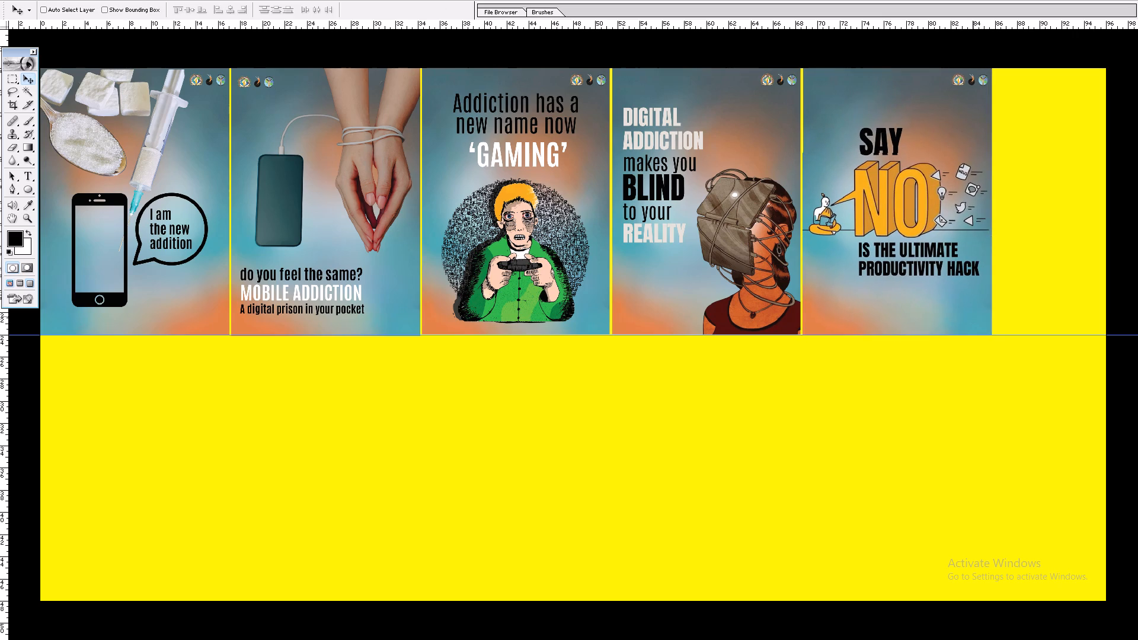
Return to the windowed view and close the source document 15.jpg.jpeg.
key("f")
key("f")
key("f")
key("f")
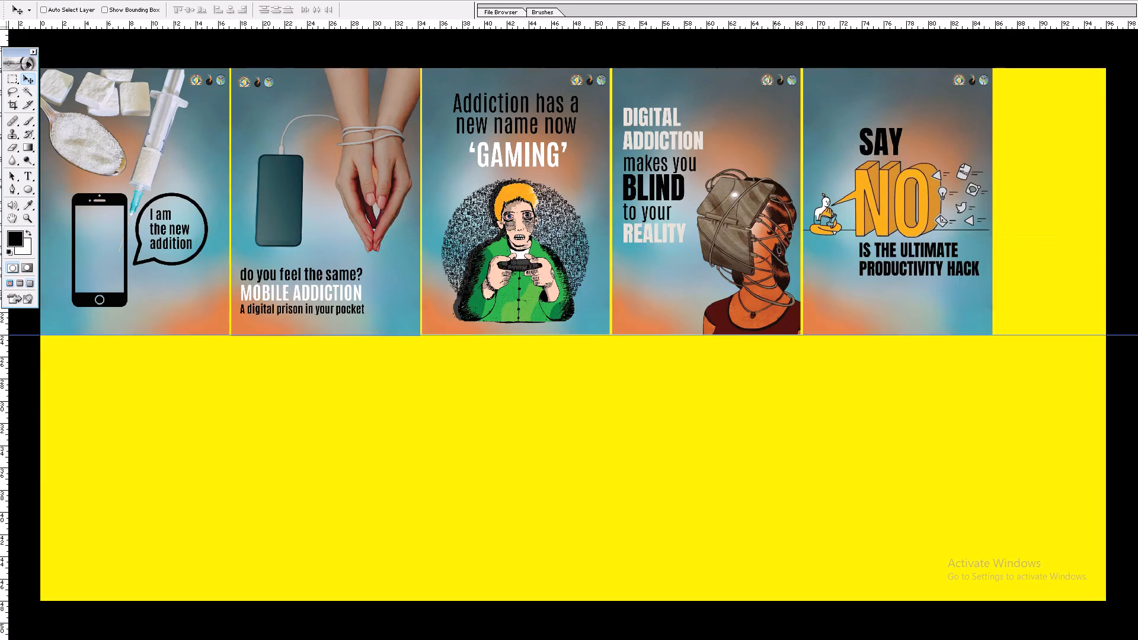
left_click(284, 226)
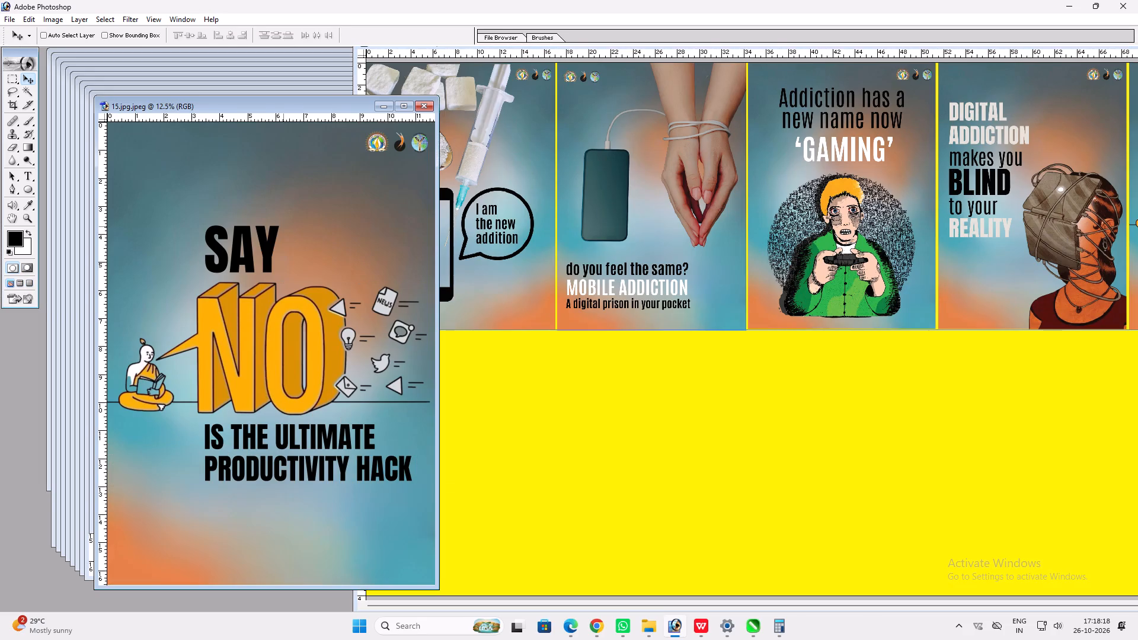
key("ctrl+w")
Copy the "bedtime procrastination" poster onto the sheet and scale it down proportionally to about 34%.
left_click(284, 228)
left_click_drag(282, 228, 848, 235)
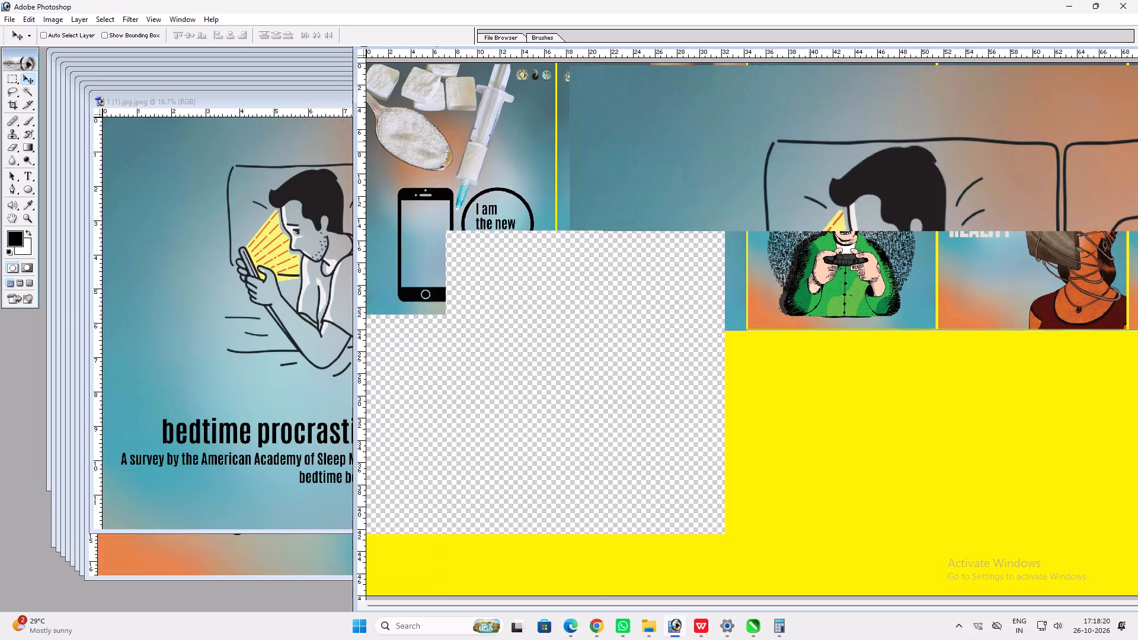
key("f")
scroll(810, 146, "up", 7)
key("ctrl+t")
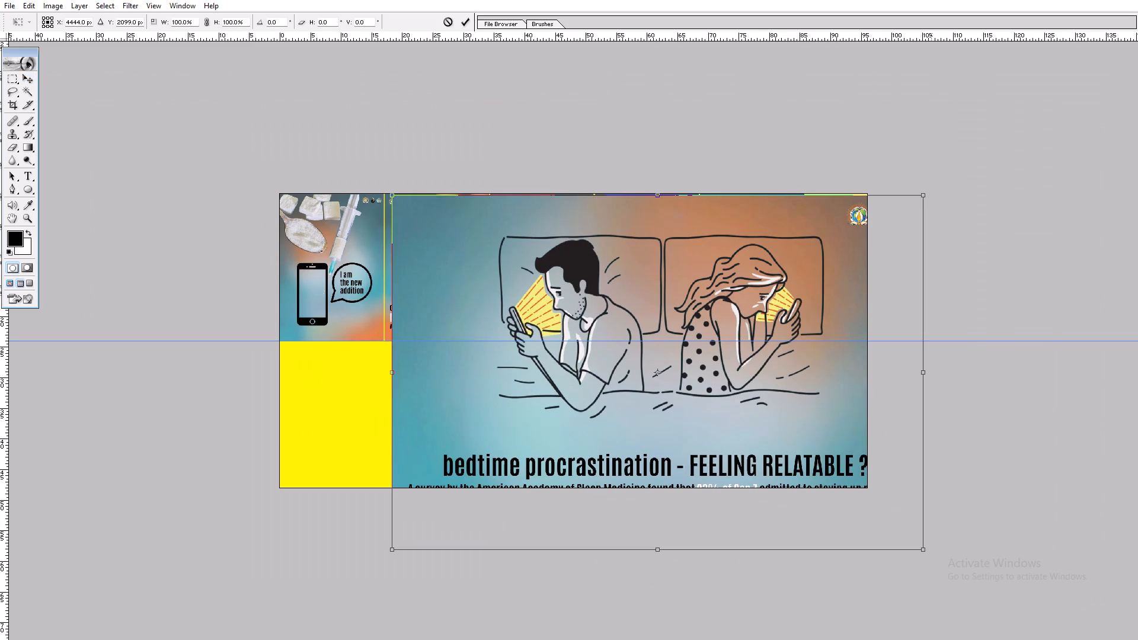
left_click_drag(923, 193, 773, 342, "alt+shift")
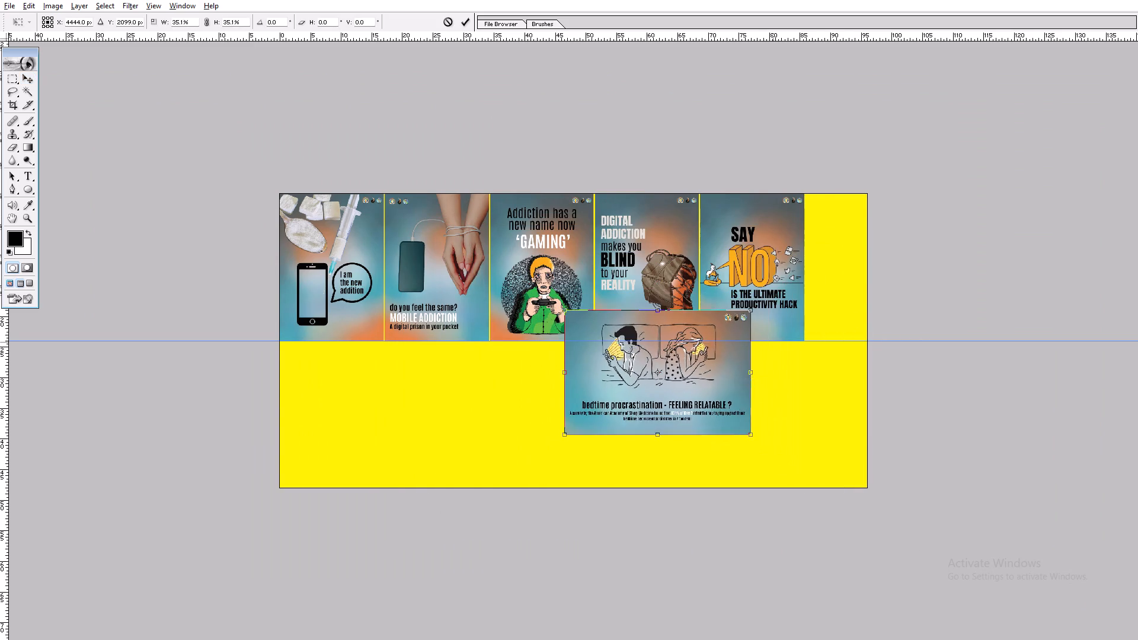
left_click_drag(773, 342, 771, 346, "alt+shift")
key("Return")
key("v")
key("v")
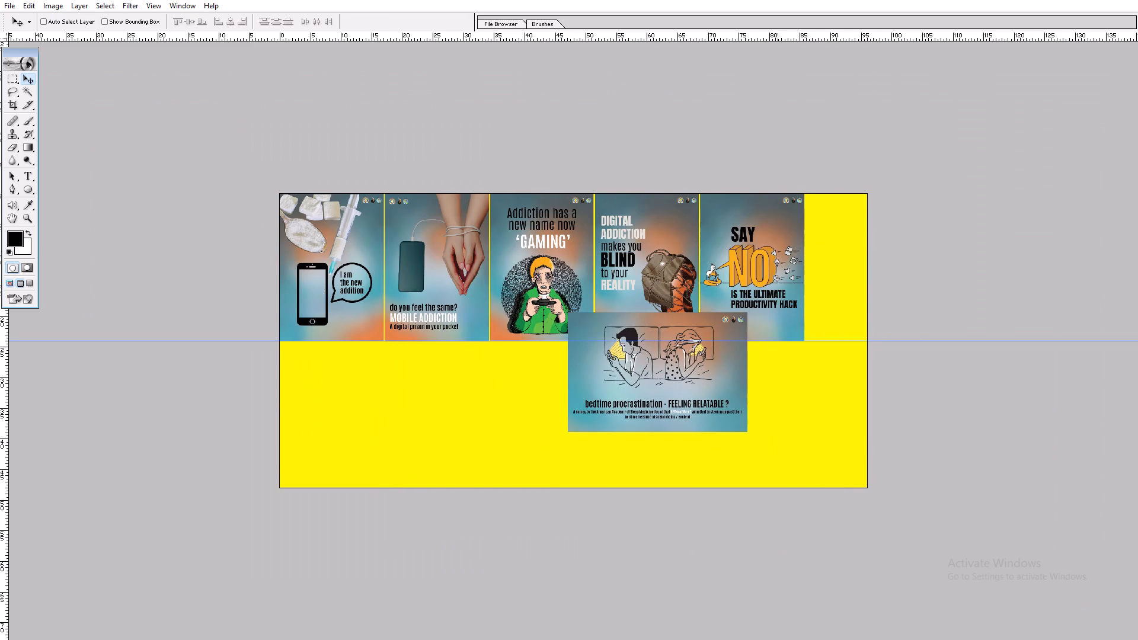
Select the five posters in the top row together and narrow them to about 85% width, keeping their height and left edge.
left_click(756, 276, "ctrl")
left_click_drag(759, 275, 776, 280)
key("ctrl+z")
left_click(651, 258, "ctrl+shift")
left_click(538, 240, "ctrl+shift")
left_click(436, 238, "ctrl+shift")
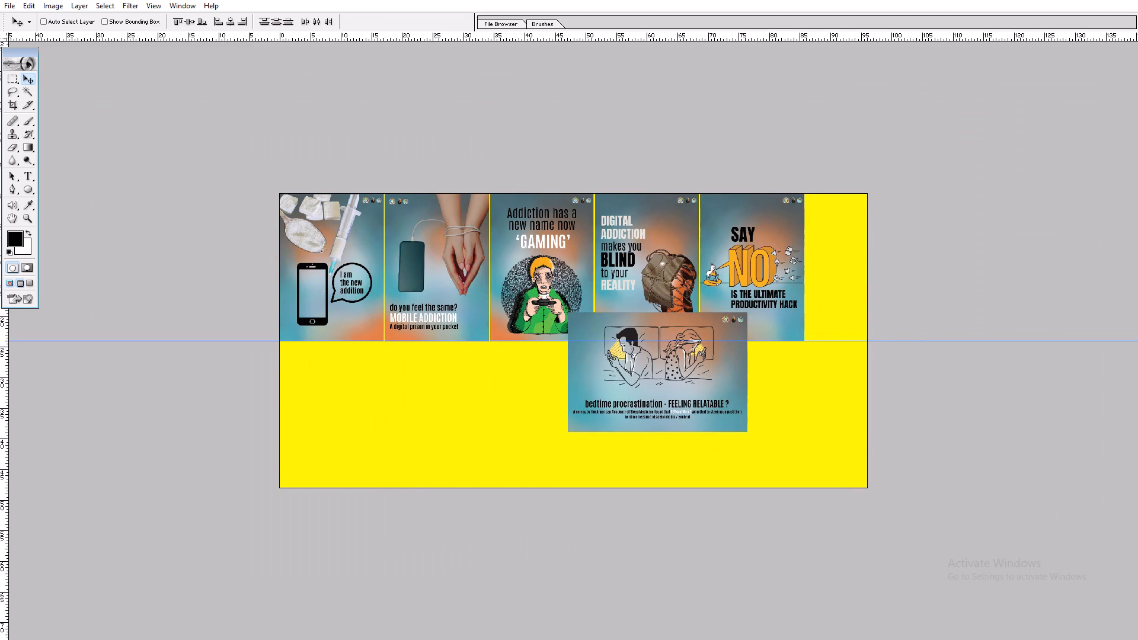
left_click(370, 235, "ctrl+shift")
left_click_drag(370, 231, 410, 237)
key("ctrl+z")
triple_click(315, 18)
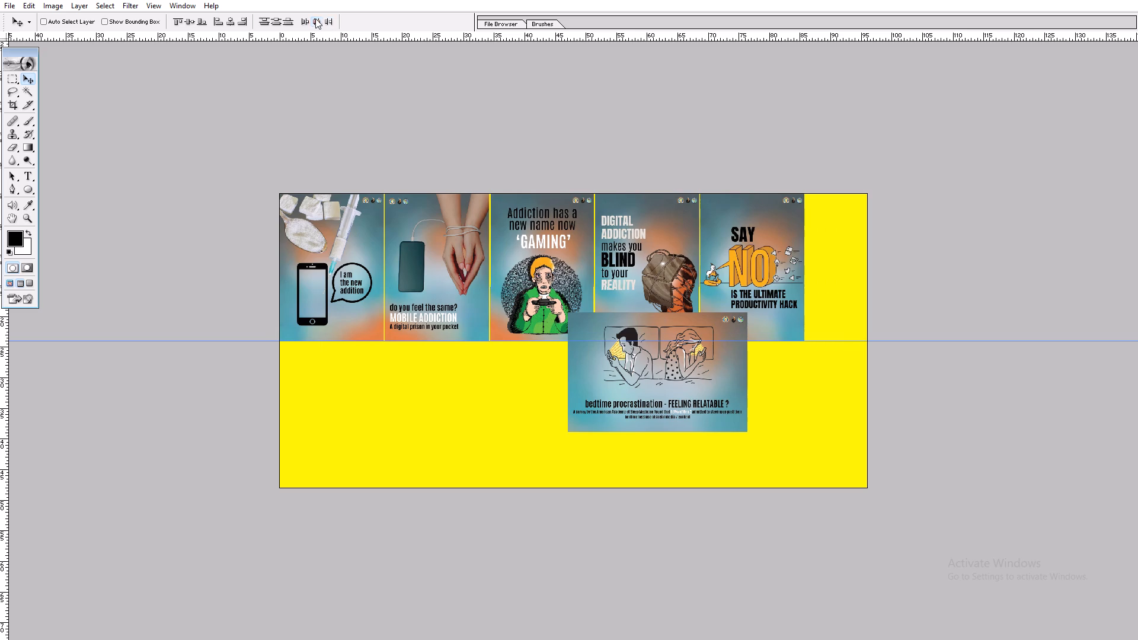
key("ctrl+t")
left_click_drag(805, 257, 736, 241, "shift")
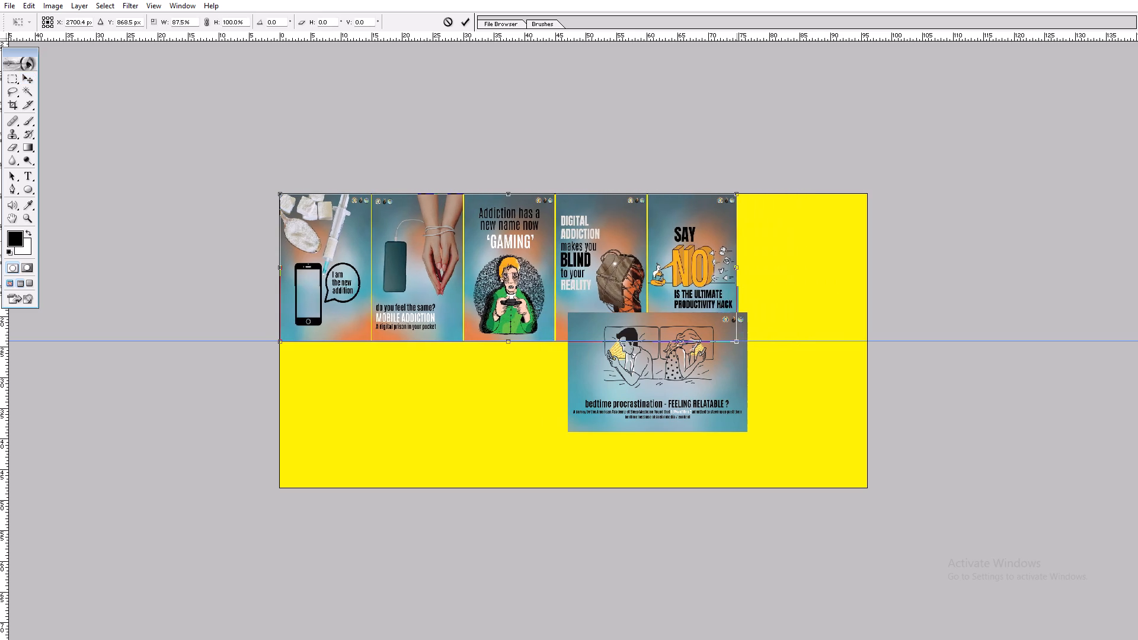
left_click_drag(736, 241, 724, 241, "shift")
key("Return")
key("v")
key("ctrl+0")
key("v")
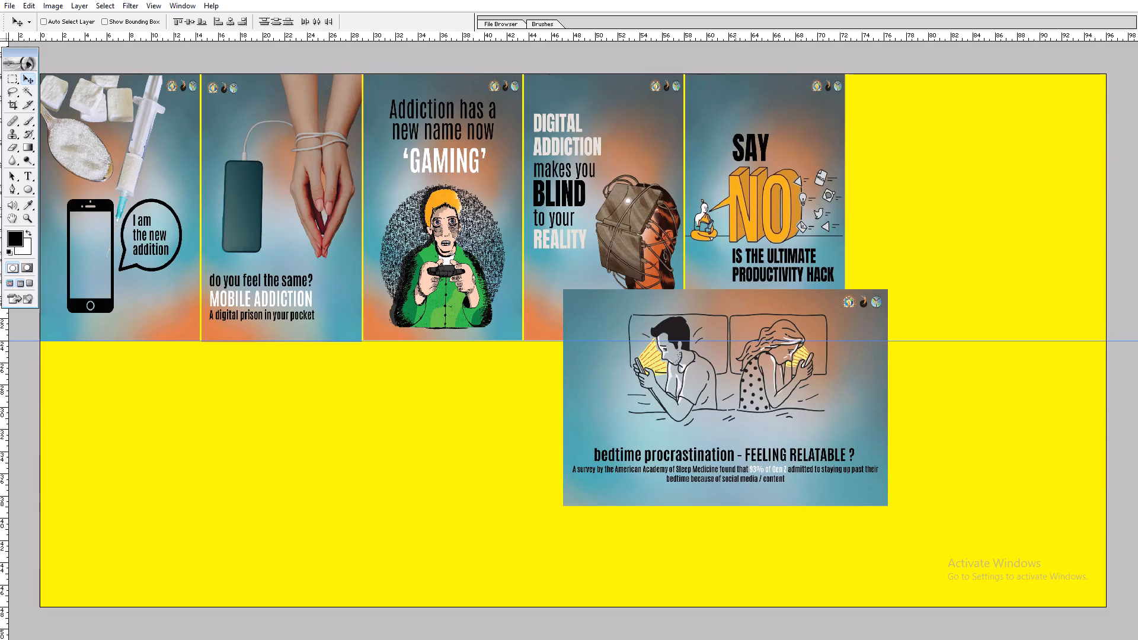
Place the "bedtime procrastination" poster in the sheet's top-right corner and scale it proportionally to about 80%, leaving a thin gap beside "SAY NO".
right_click(709, 357)
left_click(727, 360)
left_click_drag(724, 369, 939, 156)
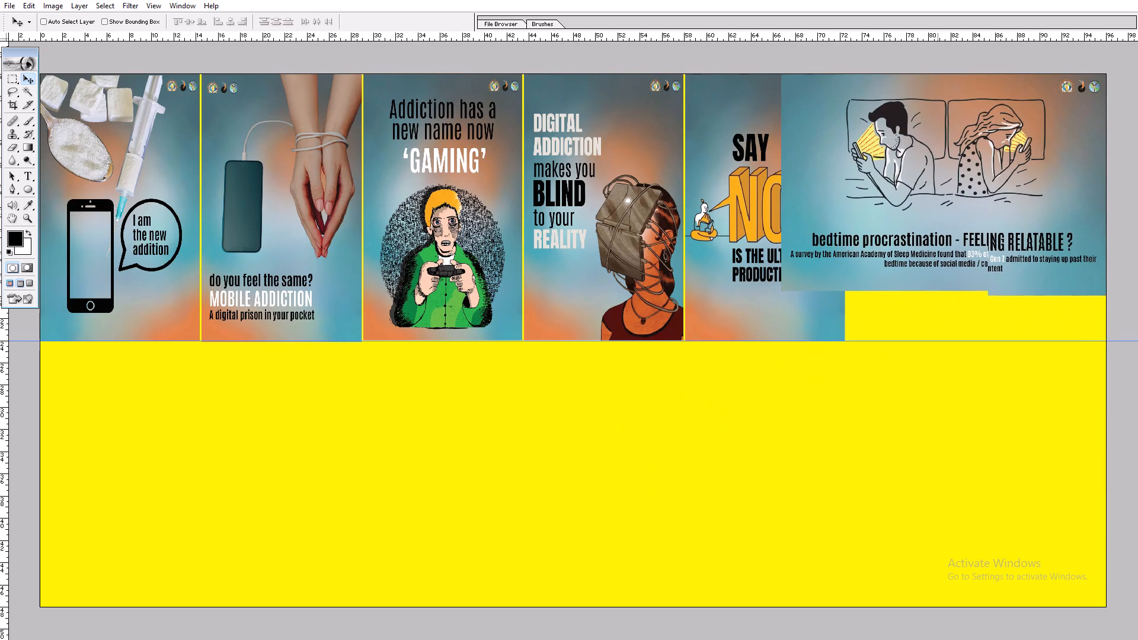
left_click_drag(939, 156, 939, 156)
key("ctrl+t")
left_click_drag(782, 290, 843, 258, "shift")
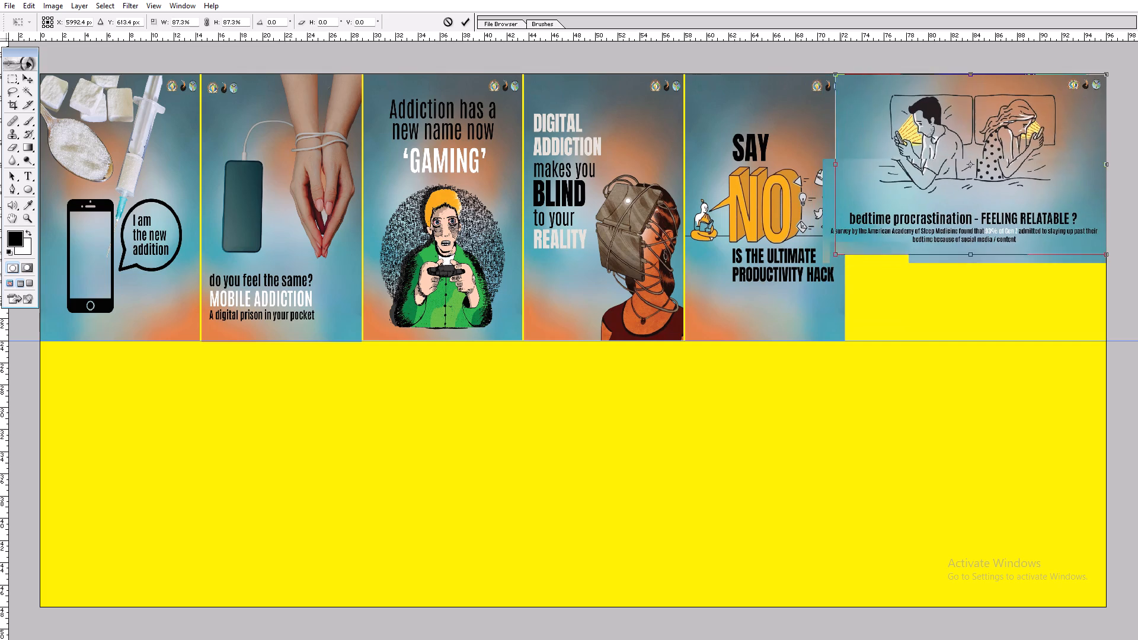
left_click_drag(843, 258, 853, 254, "shift")
key("Return")
key("v")
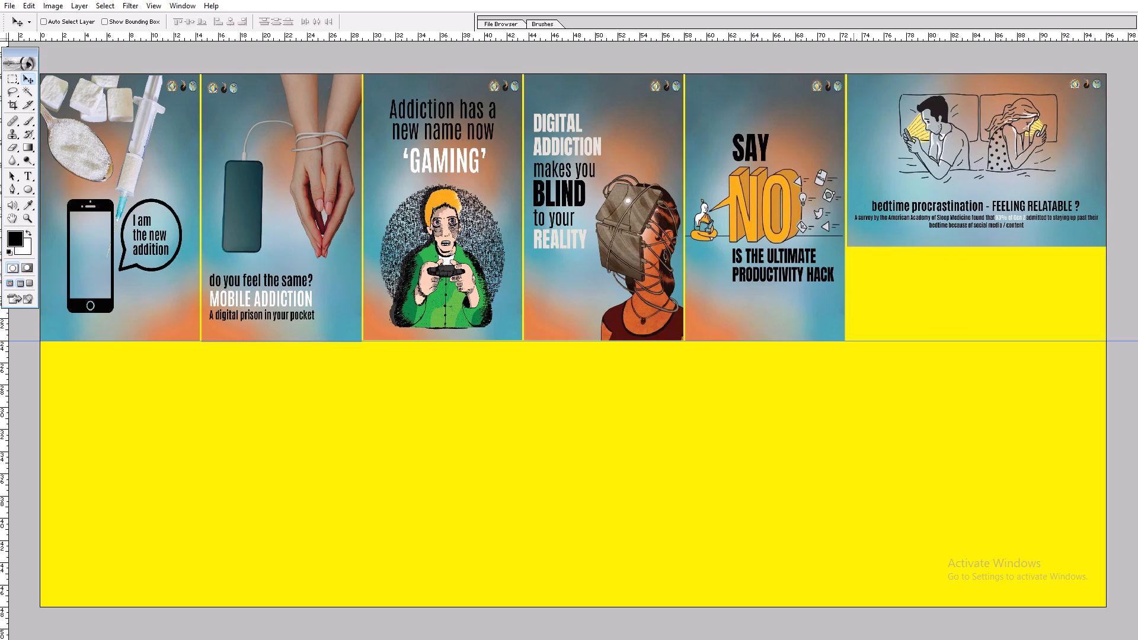
Return to the windowed view and close the source document of the "bedtime procrastination" poster.
type("fff")
type("ff")
left_click(283, 287)
key("ctrl+w")
Copy the "feel guilty for not doing something 'PRODUCTIVE'?" poster from 14.jpg.jpeg onto the sheet and scale it down proportionally to about 31%.
left_click(287, 258)
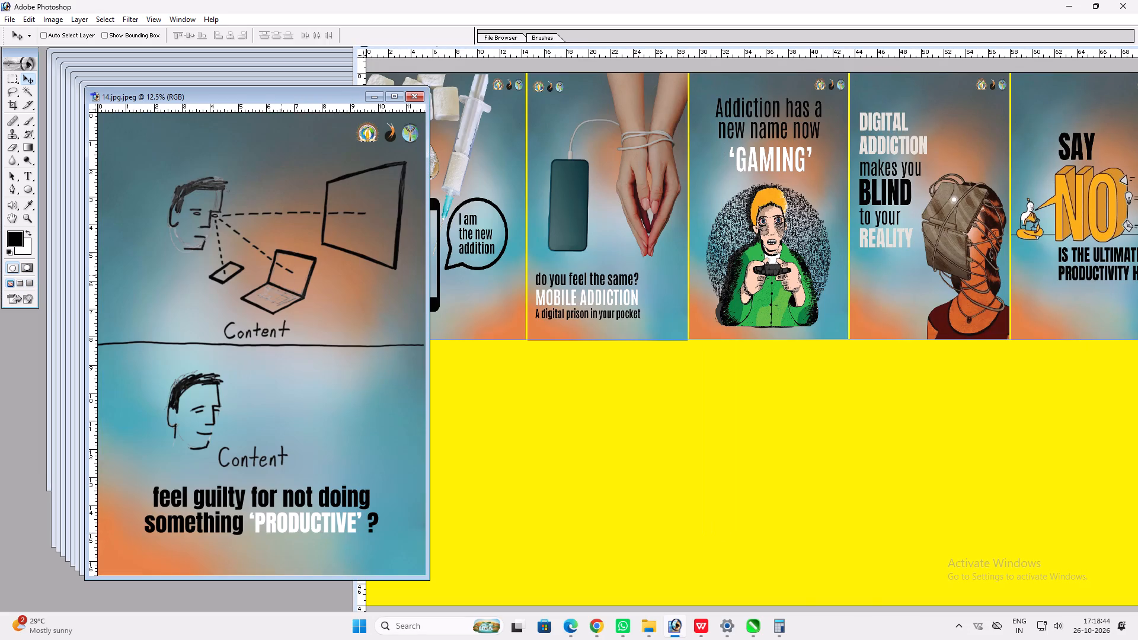
left_click_drag(276, 268, 523, 337)
key("f")
scroll(584, 171, "up", 5)
key("ctrl+t")
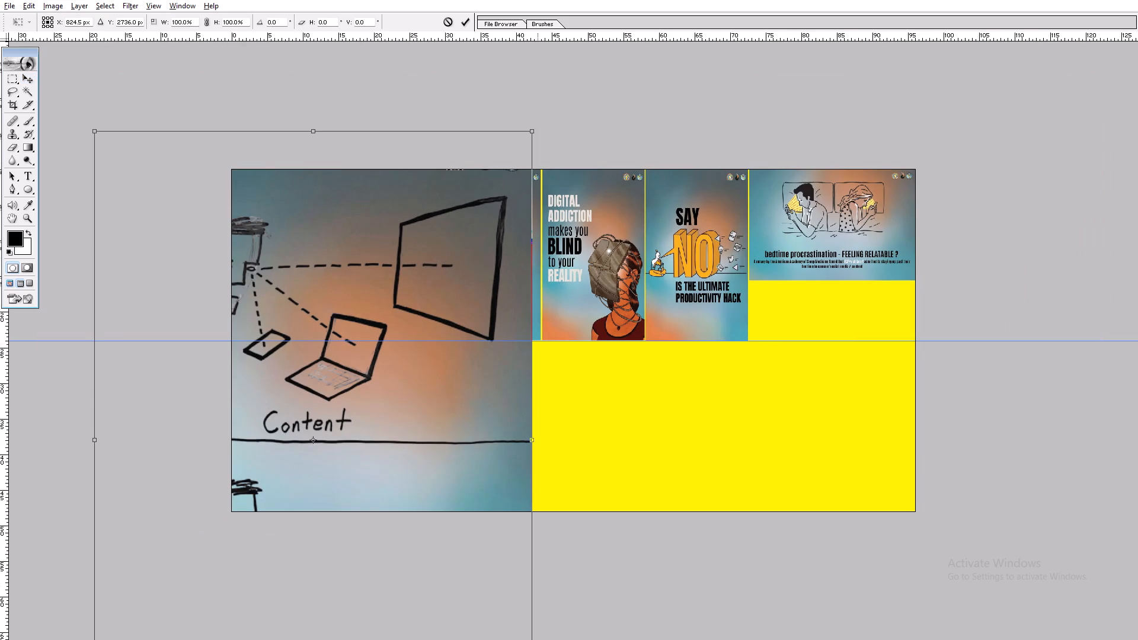
left_click_drag(536, 127, 426, 361, "alt+shift")
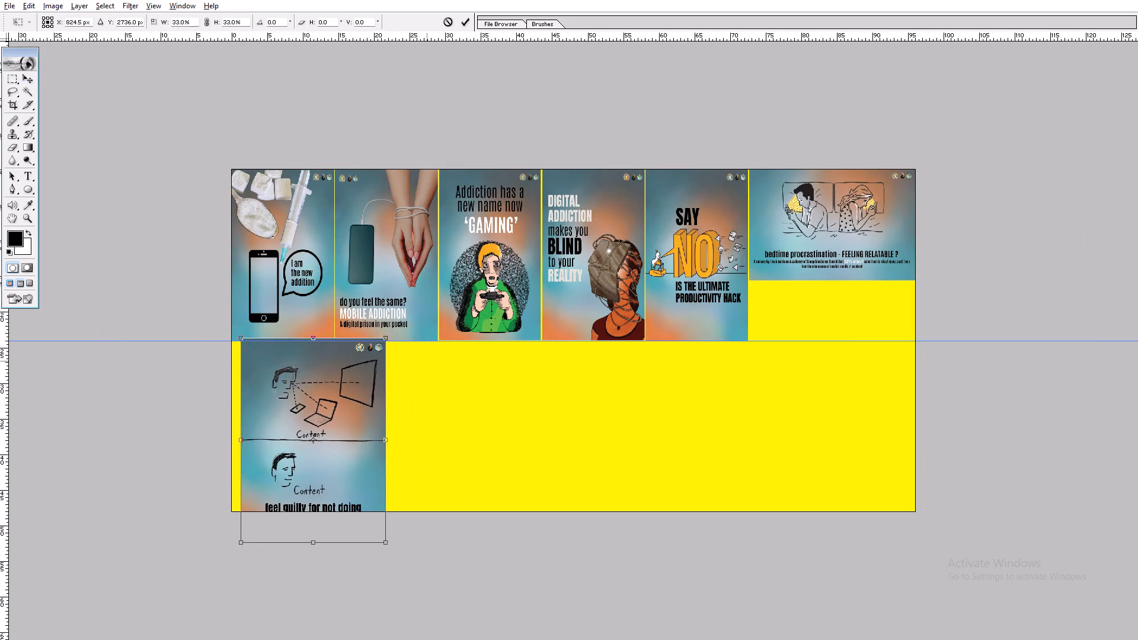
left_click_drag(426, 361, 421, 367, "alt+shift")
key("shift+Return")
key("v")
key("v")
key("v")
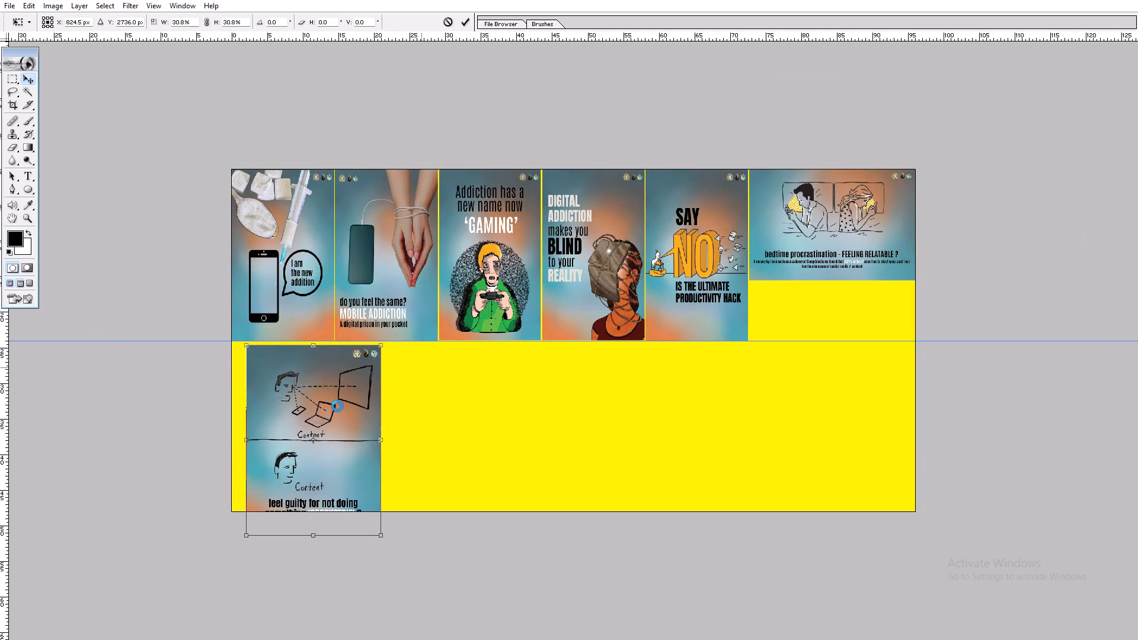
Align the "feel guilty" poster to the sheet's left edge below the guide, fit it to the sheet's bottom, and narrow it toward the column width.
left_click_drag(337, 406, 325, 408)
key("ctrl+t")
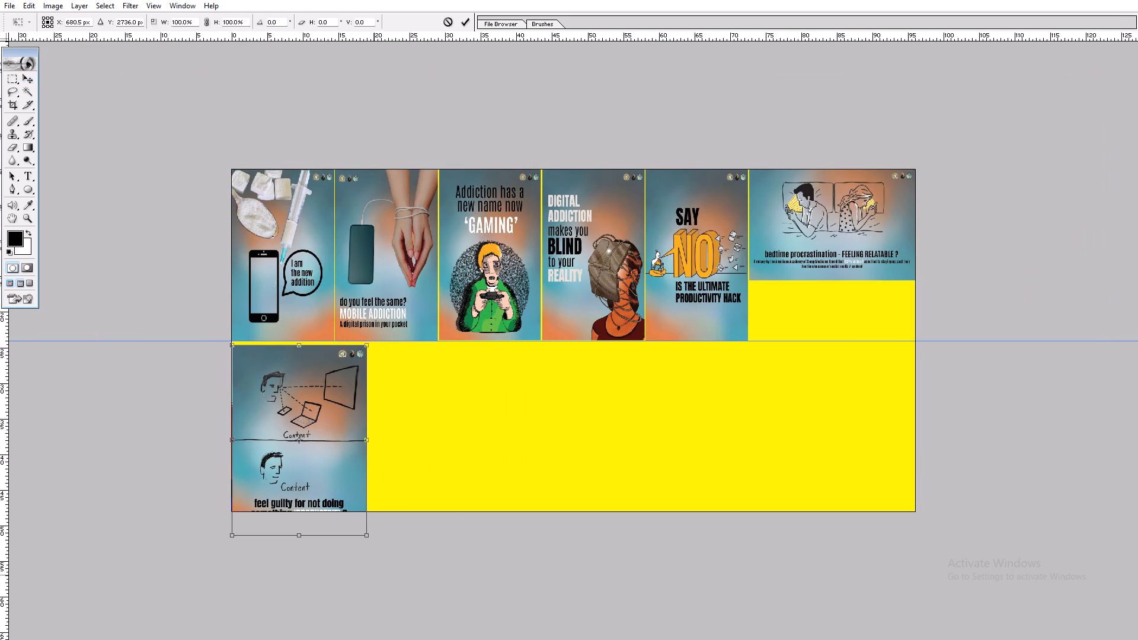
left_click_drag(369, 537, 350, 520, "shift")
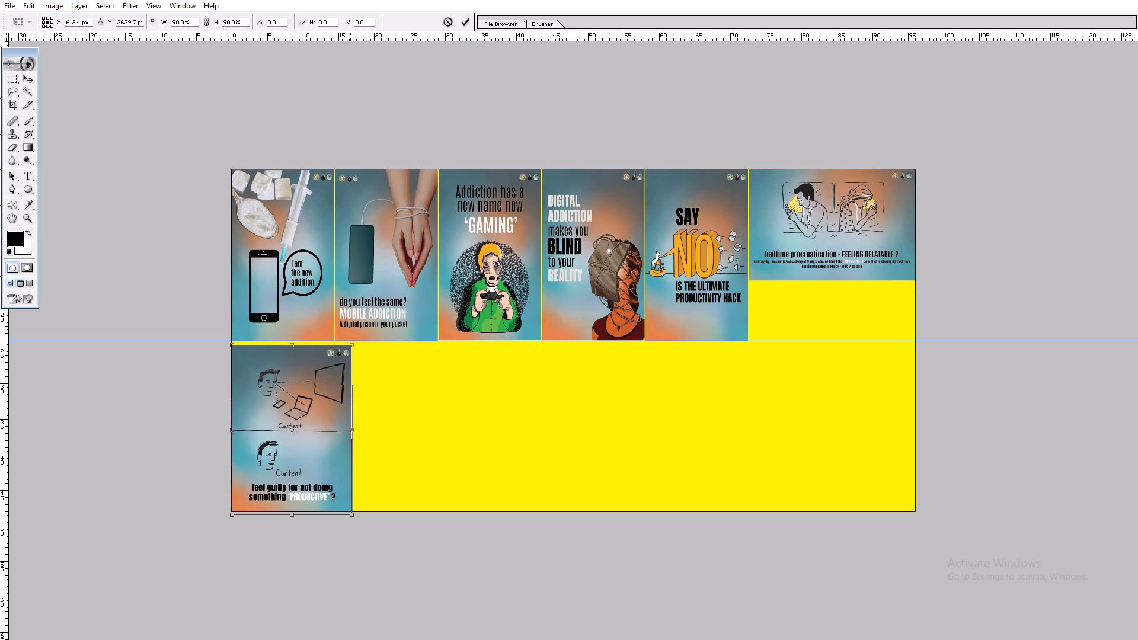
left_click_drag(350, 520, 348, 517, "shift")
key("Return")
key("v")
key("ctrl+t")
left_click_drag(351, 427, 344, 424, "shift")
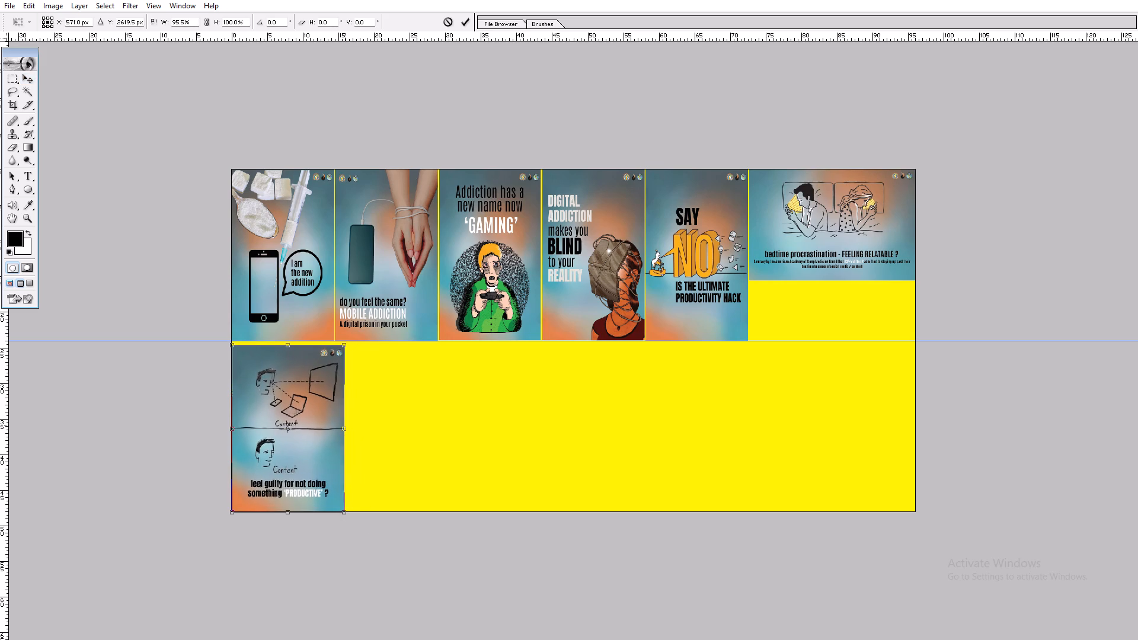
left_click_drag(344, 424, 337, 424, "shift")
key("ctrl+Return")
Match the "feel guilty" poster's width to the poster above and nudge it up, leaving a thin gap under the top row.
key("ctrl+plus")
key("ctrl+plus")
key("ctrl+plus")
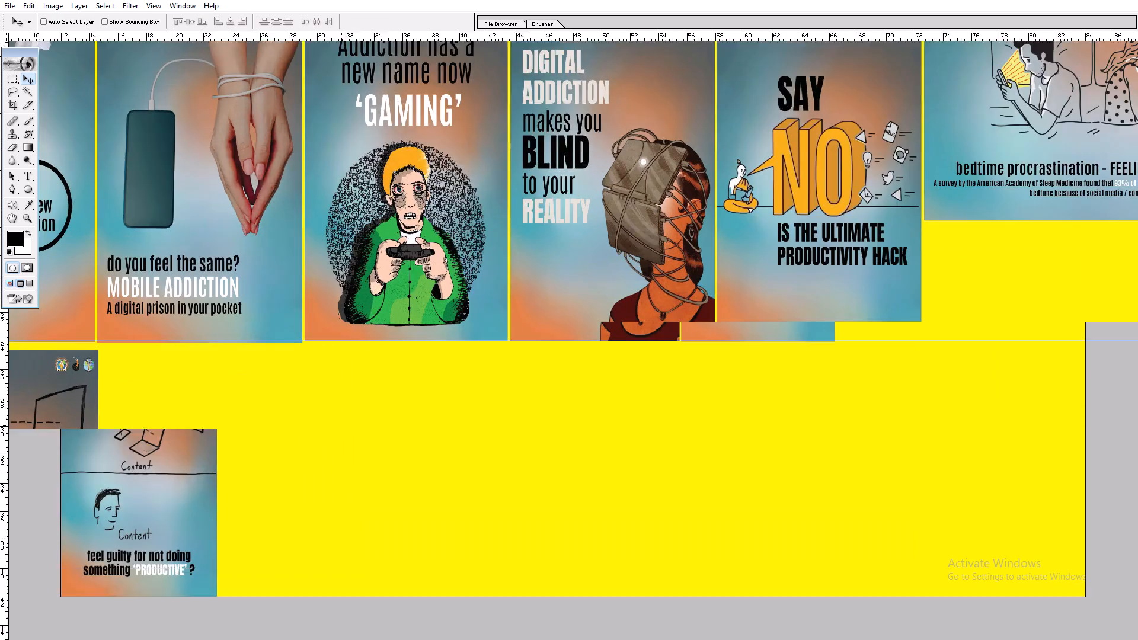
key("space")
key("space")
key("space")
key("space")
key("space")
key("space")
key("space")
key("space")
key("space")
key("space")
key("space")
key("space")
key("space")
key("space")
key("space")
key("space")
key("space")
left_click_drag(341, 425, 871, 367)
key("ctrl+t")
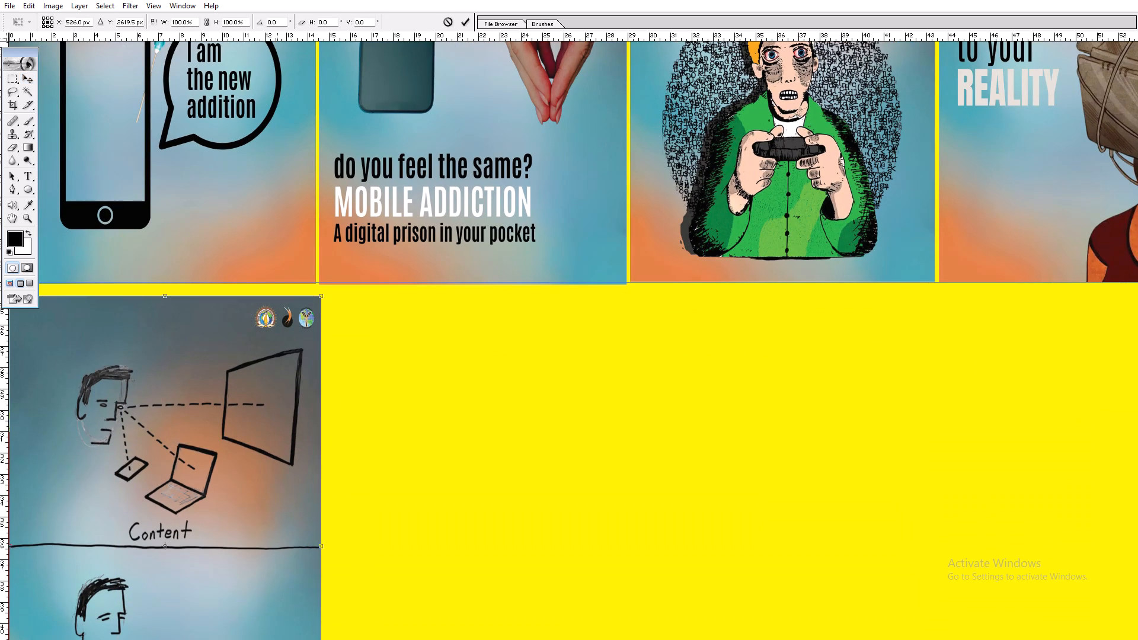
left_click_drag(277, 300, 290, 293, "shift")
left_click(311, 306)
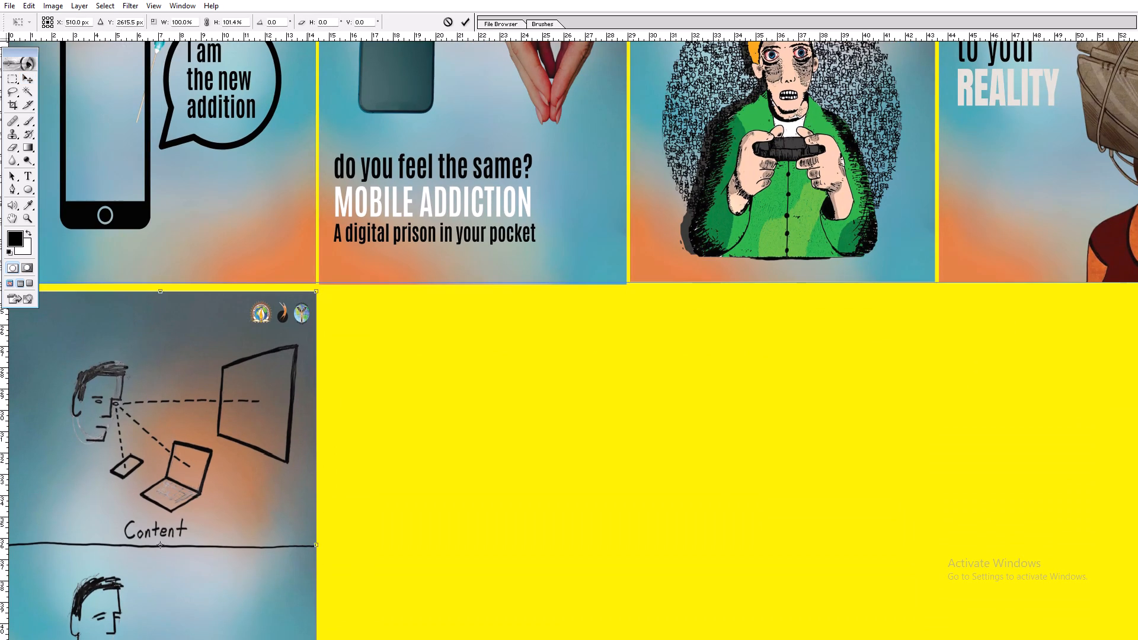
key("ctrl+z")
left_click(325, 309, "shift")
key("Return")
key("v")
key("Up")
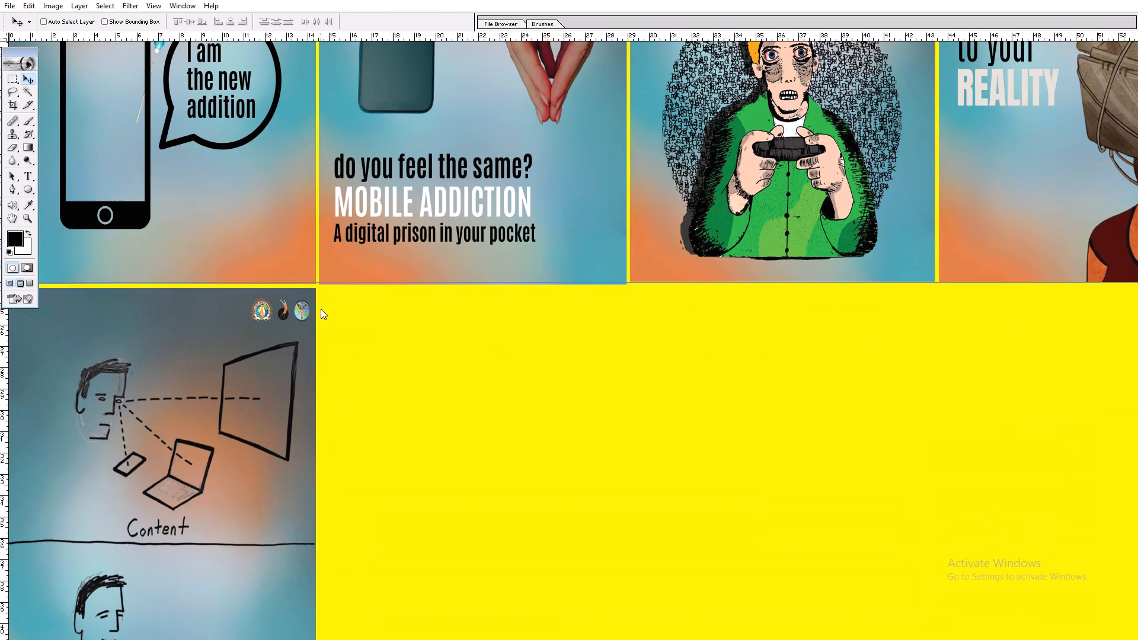
key("Up")
key("Up")
key("space")
key("space")
key("space")
key("space")
key("space")
key("space")
key("space")
key("space")
key("space")
key("space")
key("space")
key("space")
key("space")
key("space")
right_click(333, 306)
left_click_drag(351, 311, 357, 312)
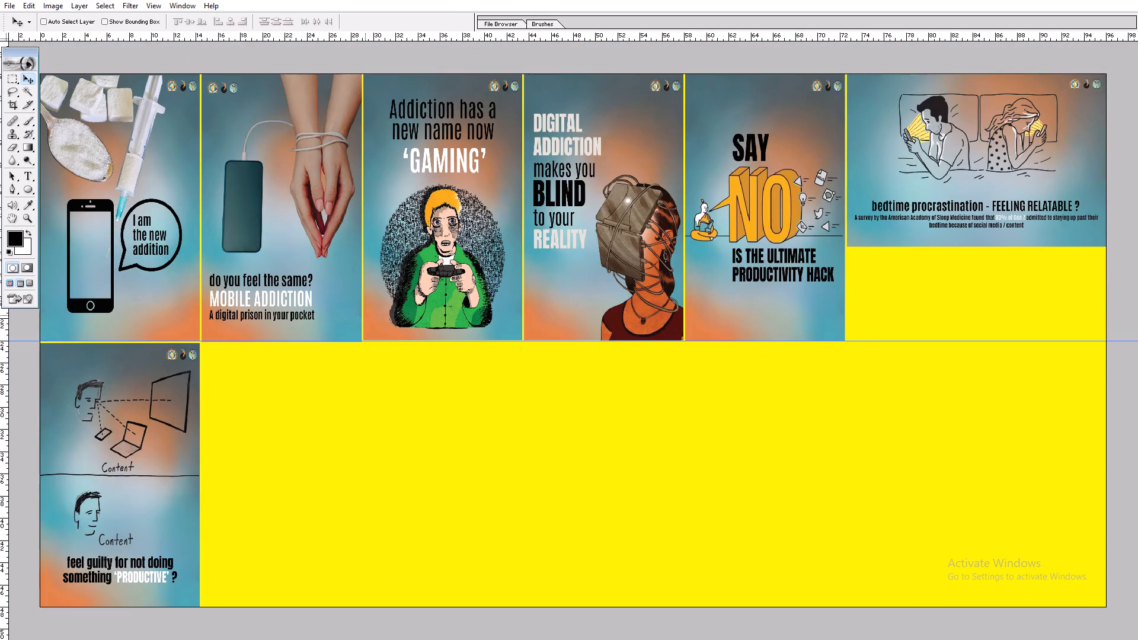
Return the sheet to the windowed view with its rulers hidden and close the source document 14.jpg.jpeg.
key("v")
key("f")
type("ff")
key("ctrl+r")
key("ctrl+t")
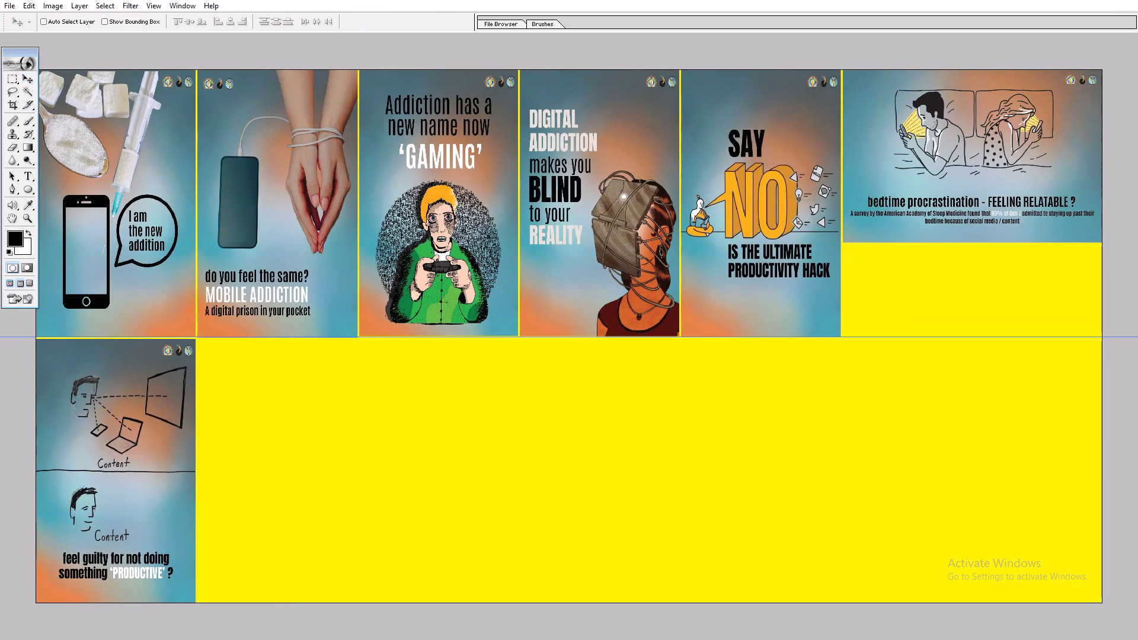
key("Return")
type("ff")
left_click(244, 332)
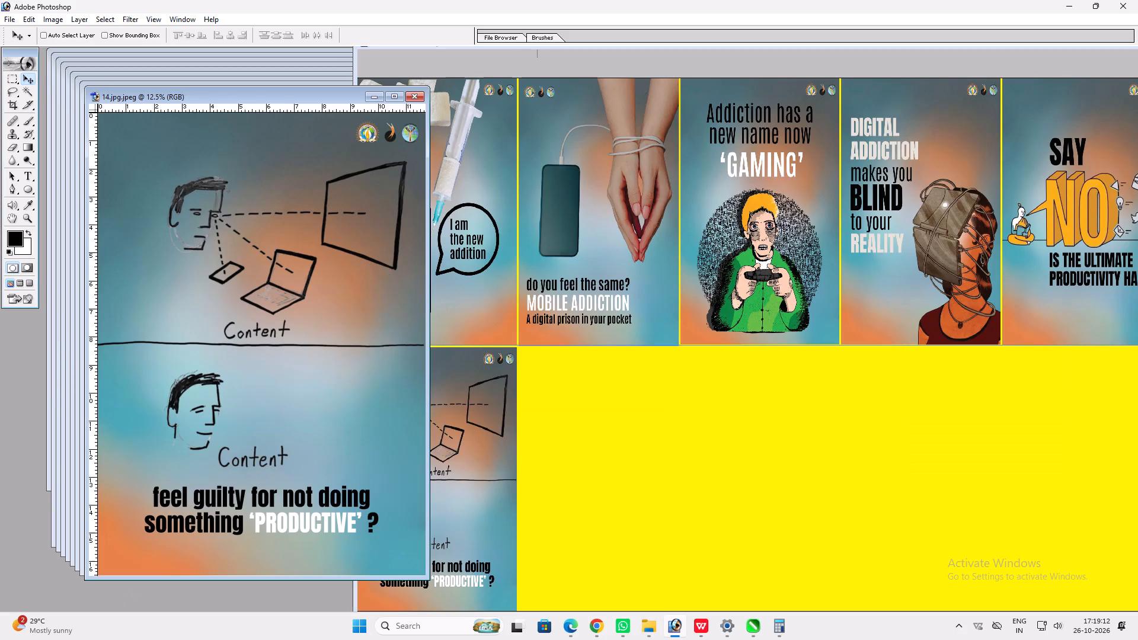
key("ctrl+w")
Copy the "AMOUNT OF DISTRACTION" poster from 9.jpg.jpeg onto the sheet and scale it down proportionally to about 24%.
left_click(234, 329, "ctrl")
left_click_drag(223, 324, 584, 379)
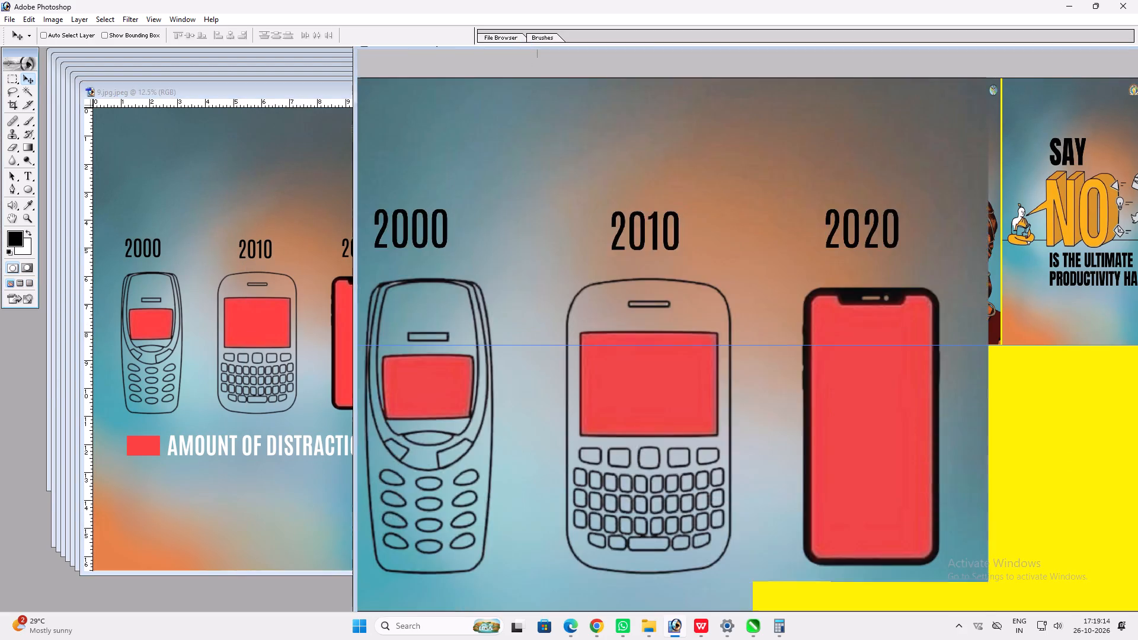
key("f")
key("f")
scroll(533, 163, "up", 4)
key("f")
scroll(614, 196, "up", 3)
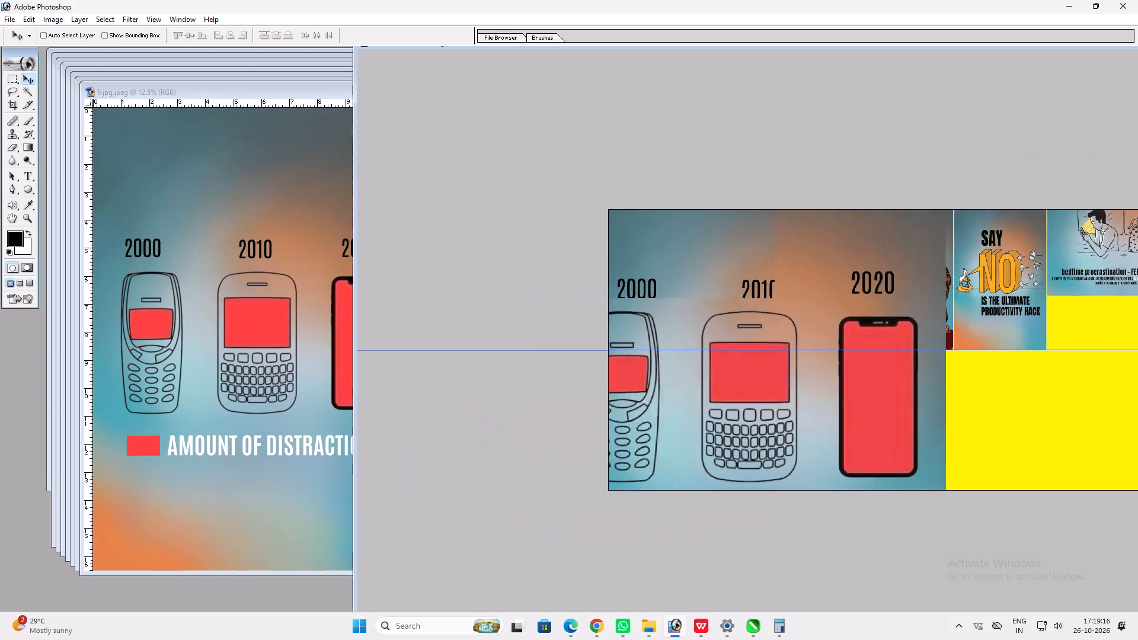
key("ctrl+t")
left_click_drag(944, 136, 823, 319, "alt+shift")
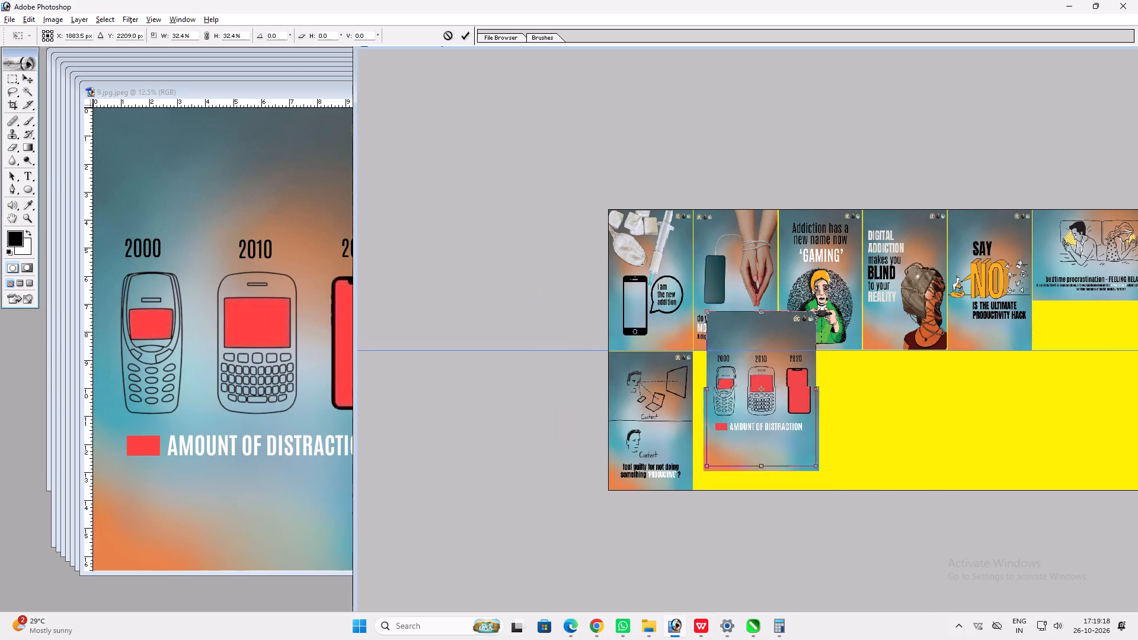
left_click_drag(823, 319, 810, 336, "alt+shift")
key("Return")
key("v")
Overlay the "AMOUNT OF DISTRACTION" poster on the "feel guilty" poster and stretch it to about 103.8% width and 117.5% height.
left_click_drag(777, 381, 757, 420)
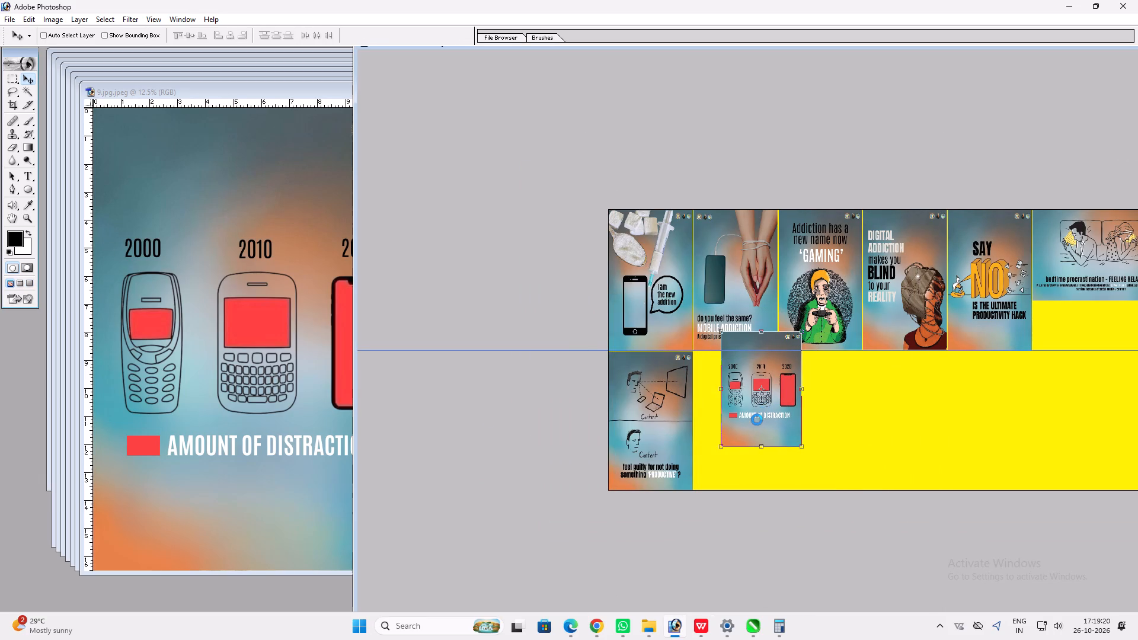
left_click_drag(757, 420, 752, 421)
left_click_drag(743, 417, 669, 402)
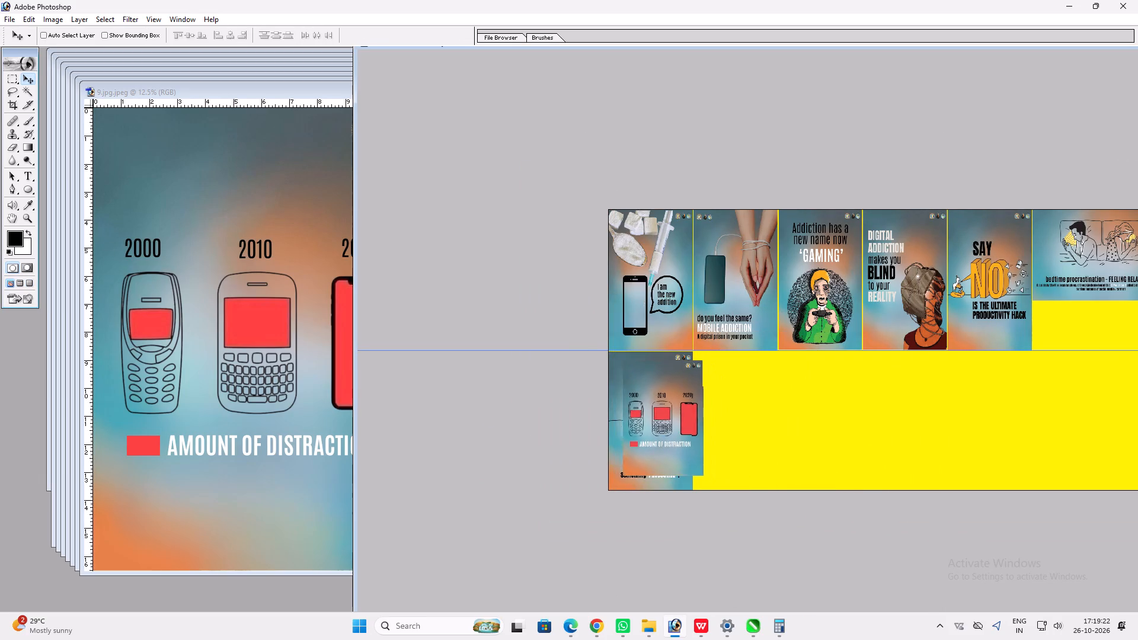
left_click_drag(669, 402, 654, 396)
key("ctrl+t")
left_click(686, 469, "shift")
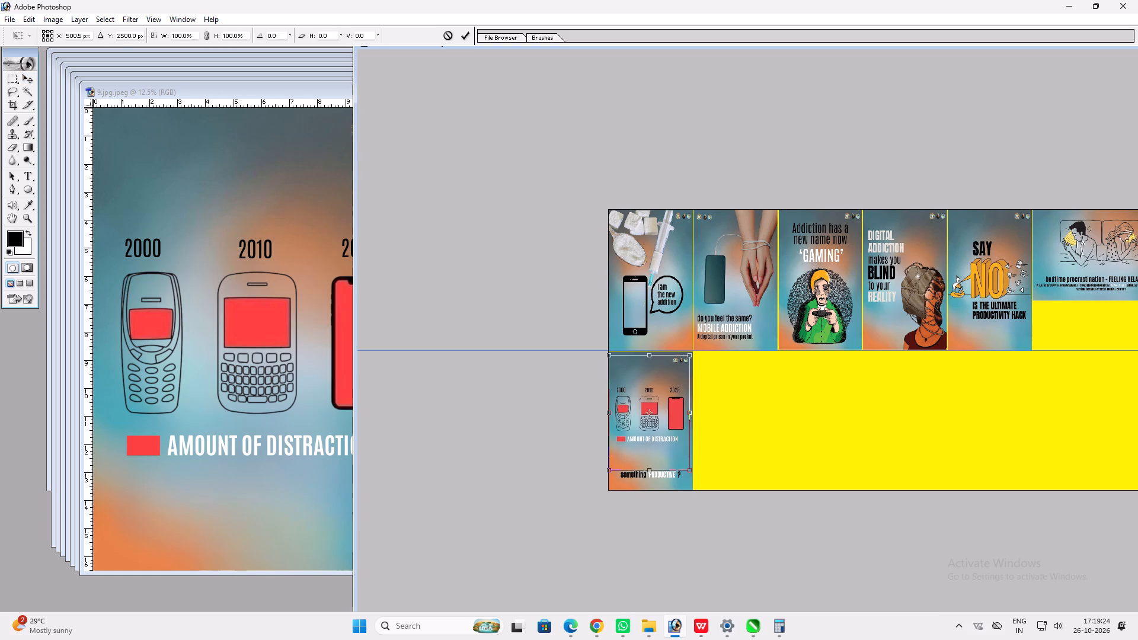
left_click_drag(679, 479, 673, 494, "shift")
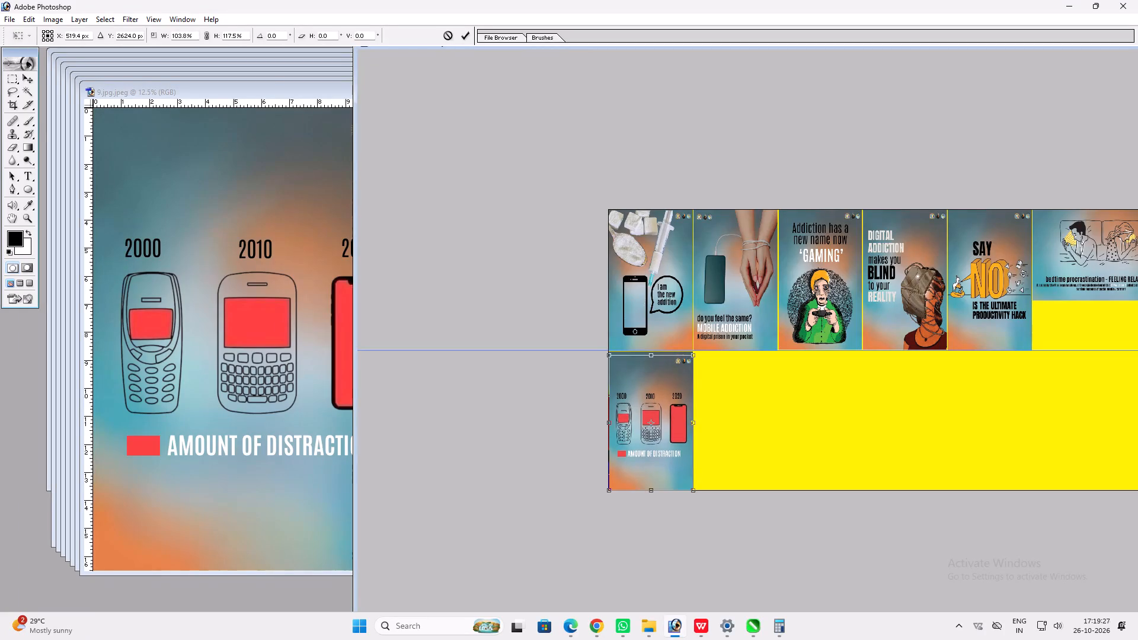
key("Return")
key("v")
Move the "AMOUNT OF DISTRACTION" poster off the "feel guilty" poster and fine-tune its top edge to leave a thin gap under the top row.
left_click_drag(636, 454, 701, 448, "shift")
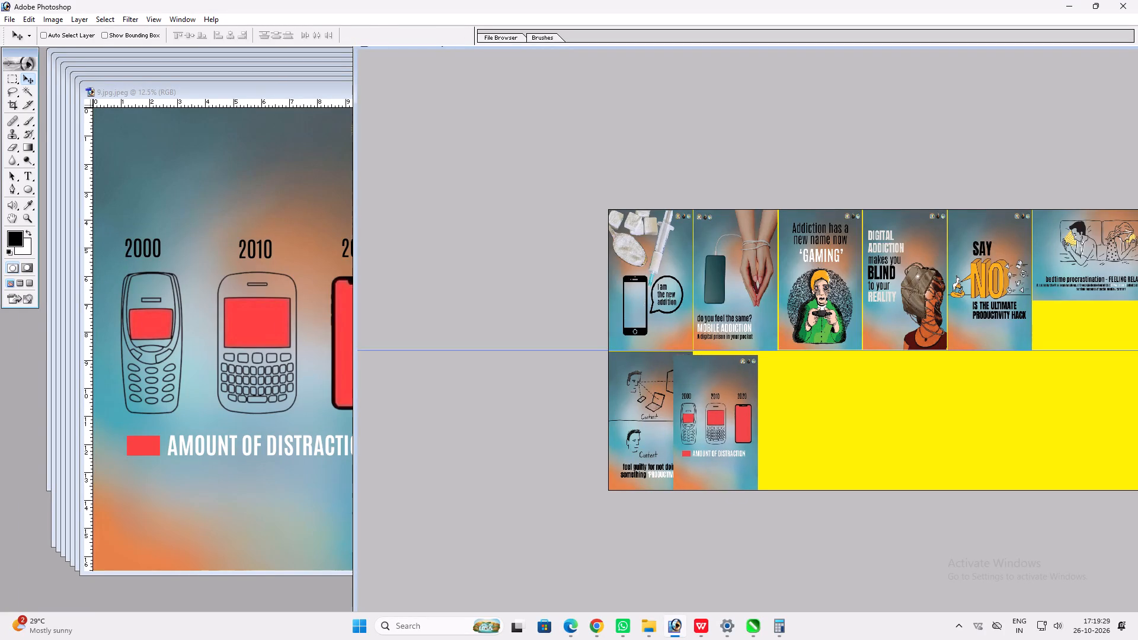
key("ctrl+t")
left_click_drag(707, 350, 712, 347, "shift")
key("Return")
key("z")
left_click_drag(642, 337, 865, 481)
key("v")
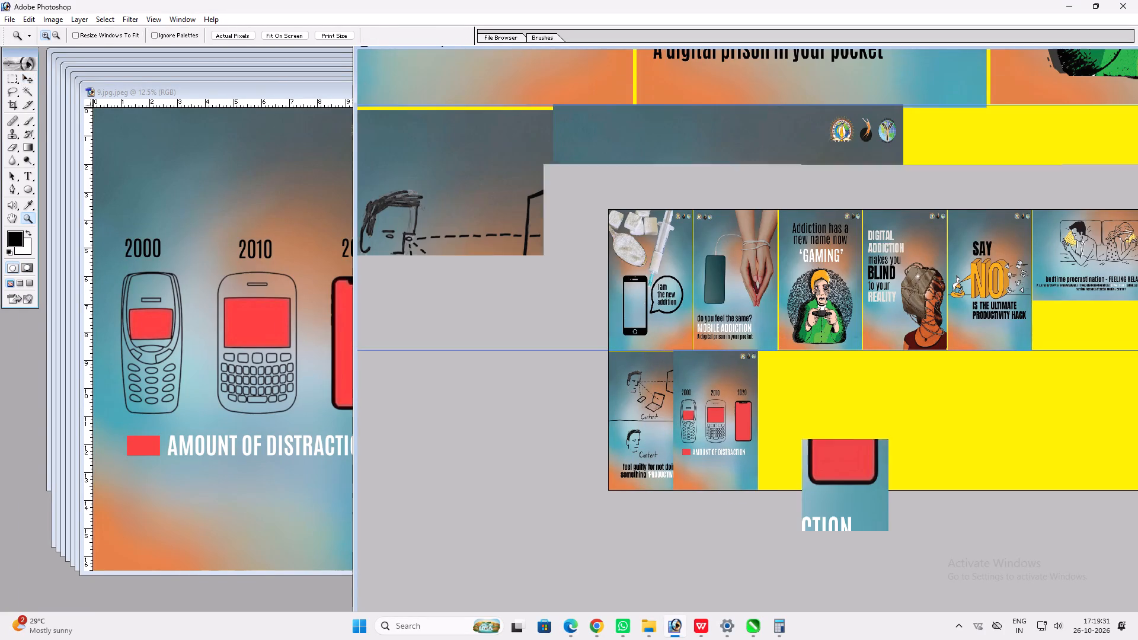
key("v")
key("ctrl+t")
left_click(672, 104)
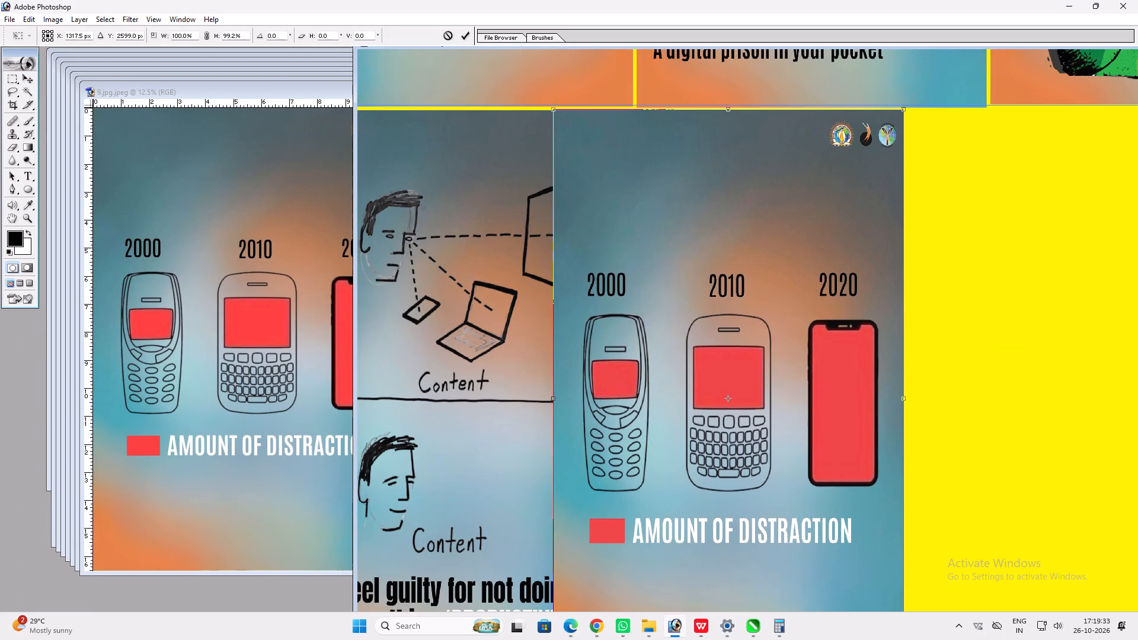
key("shift+Return")
key("v")
key("v")
key("ctrl+t")
left_click_drag(640, 108, 634, 109)
key("Return")
key("v")
Place the "AMOUNT OF DISTRACTION" poster directly beside the "feel guilty" poster, leaving a thin yellow gap in line with the row above.
left_click_drag(621, 139, 705, 143, "shift")
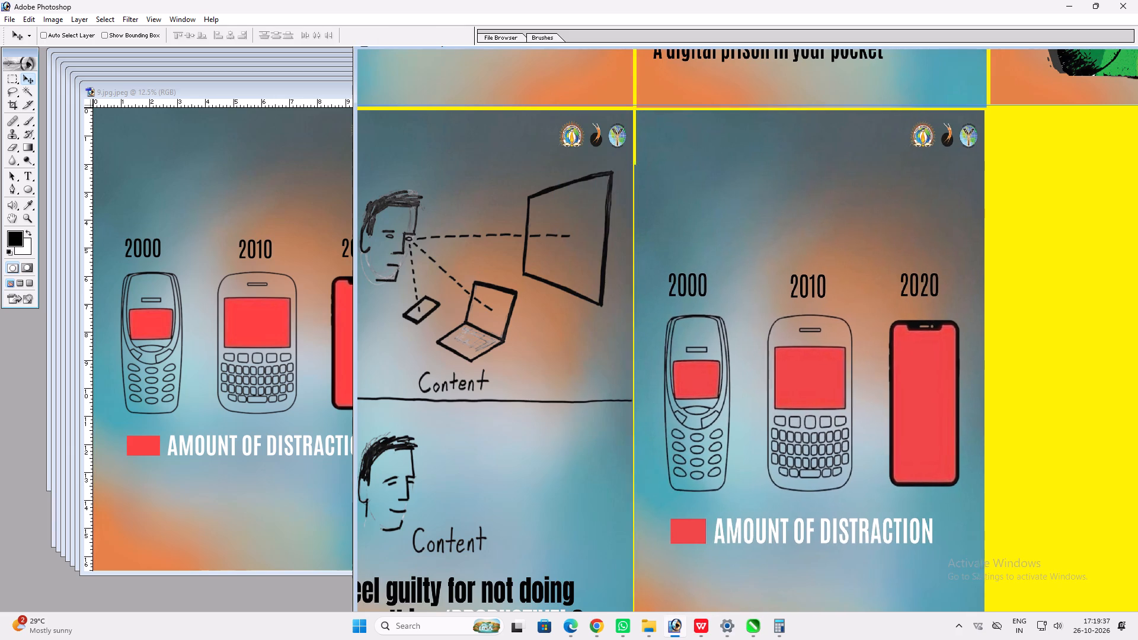
left_click_drag(705, 143, 704, 144, "shift")
key("Left")
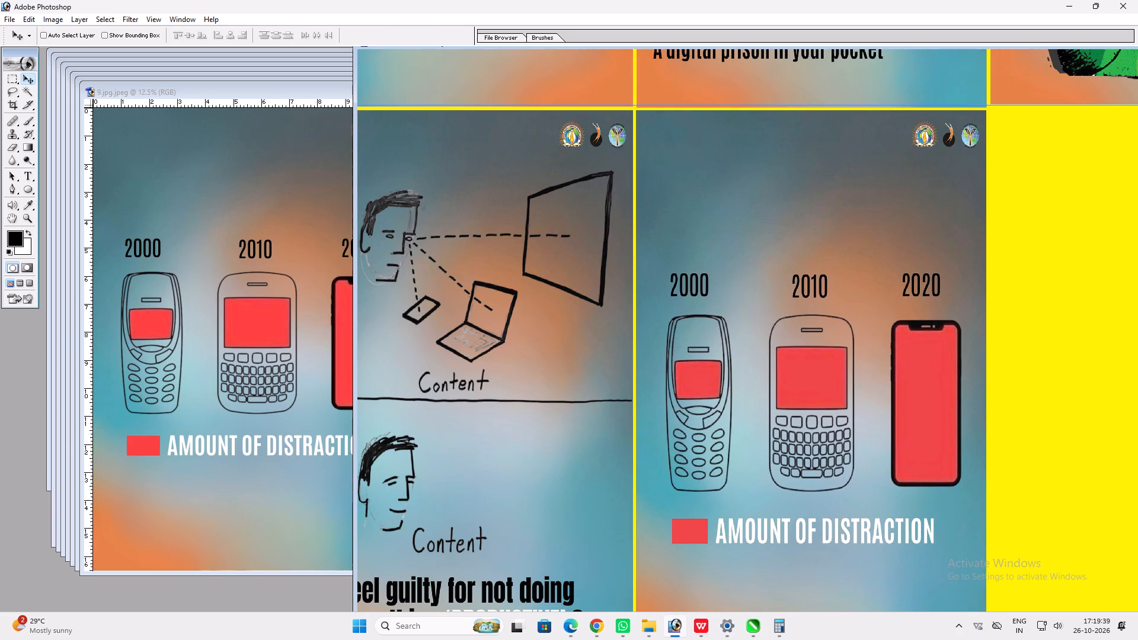
Close the source document 9.jpg.jpeg.
left_click(271, 217)
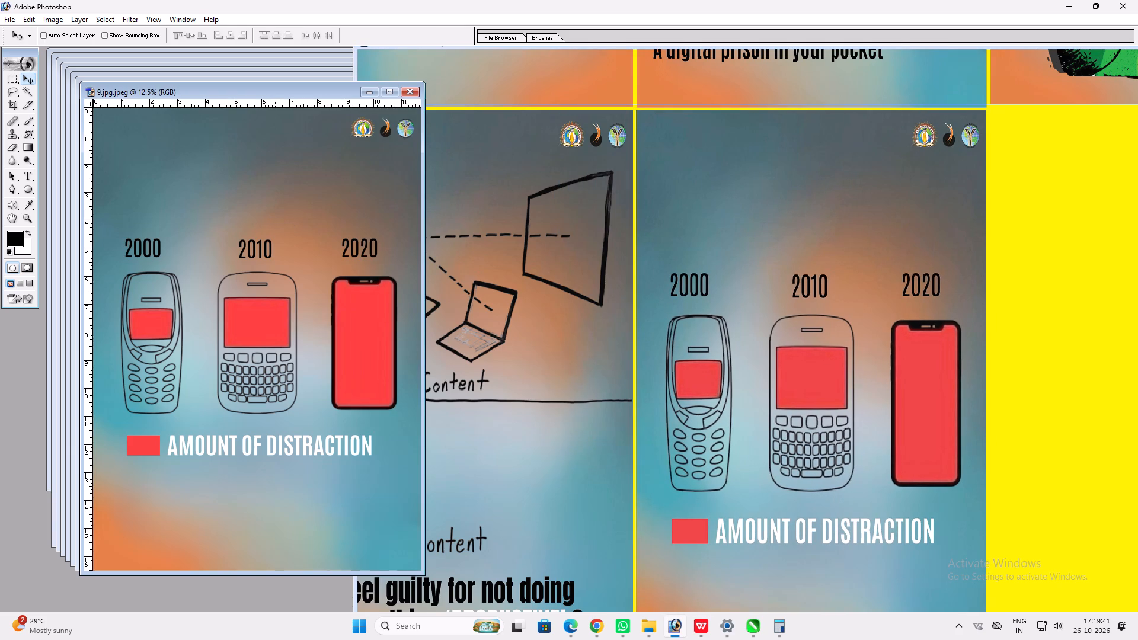
key("ctrl+w")
Copy the "IT CAN PRISON YOU" poster from 6.jpg.jpeg onto the sheet and scale it down proportionally to about 60%.
left_click(270, 205)
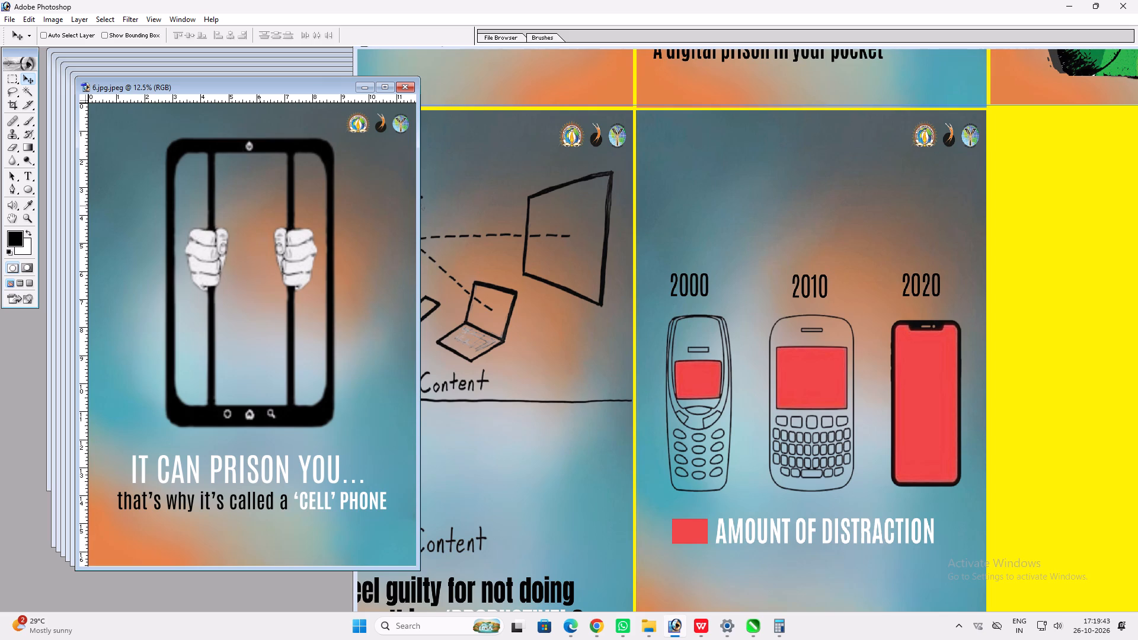
left_click_drag(229, 200, 725, 204)
key("f")
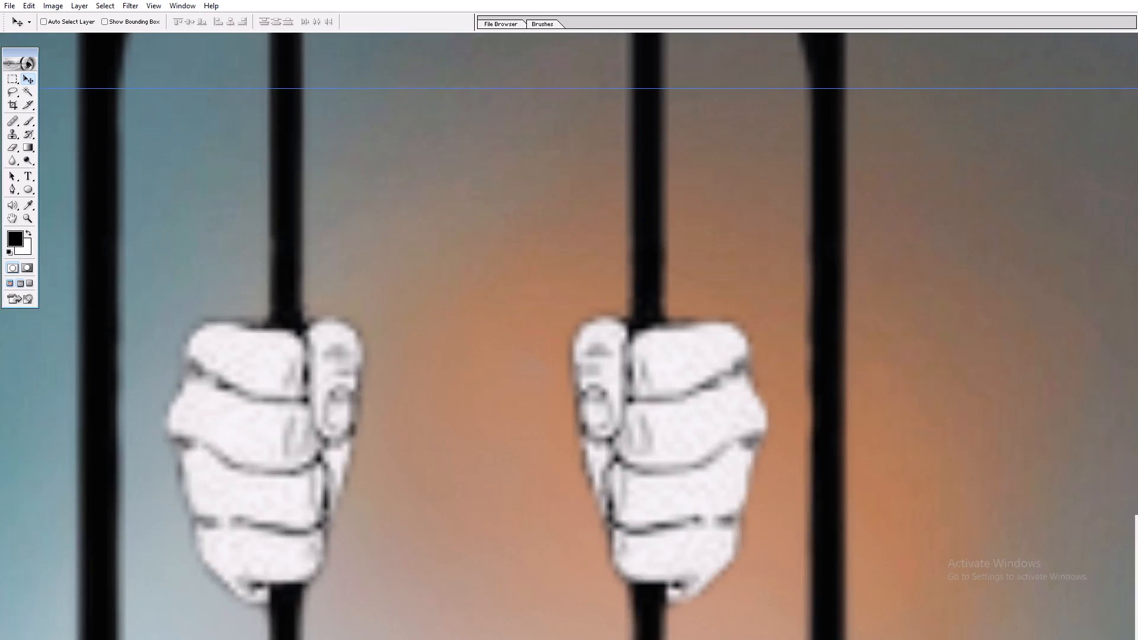
key("f")
key("ctrl+0")
key("ctrl+t")
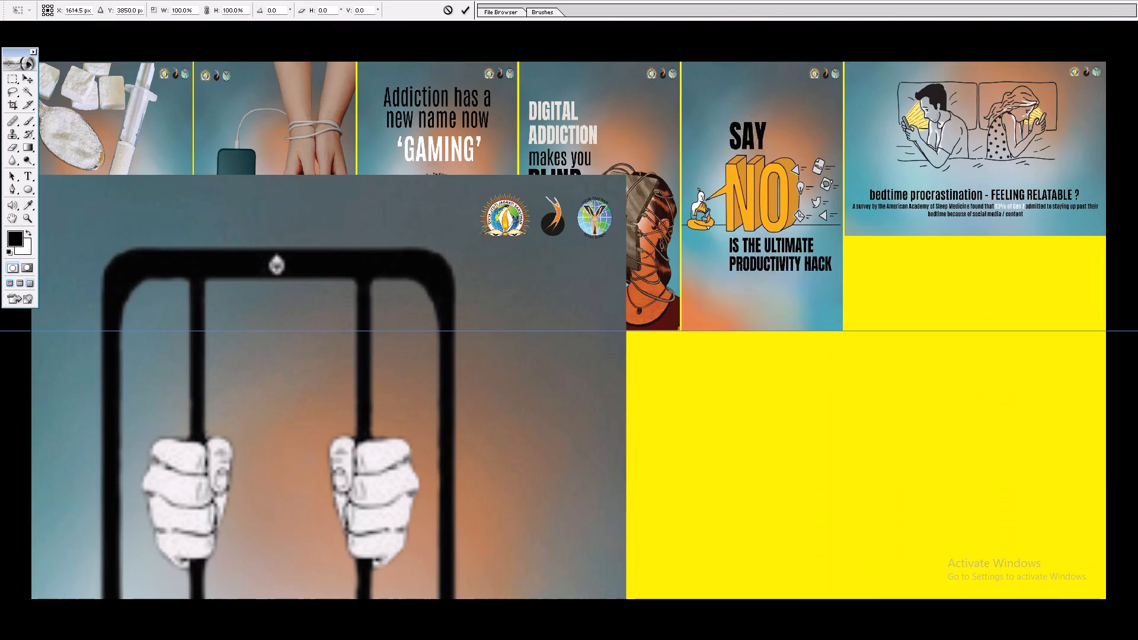
left_click_drag(625, 175, 464, 372, "alt+shift")
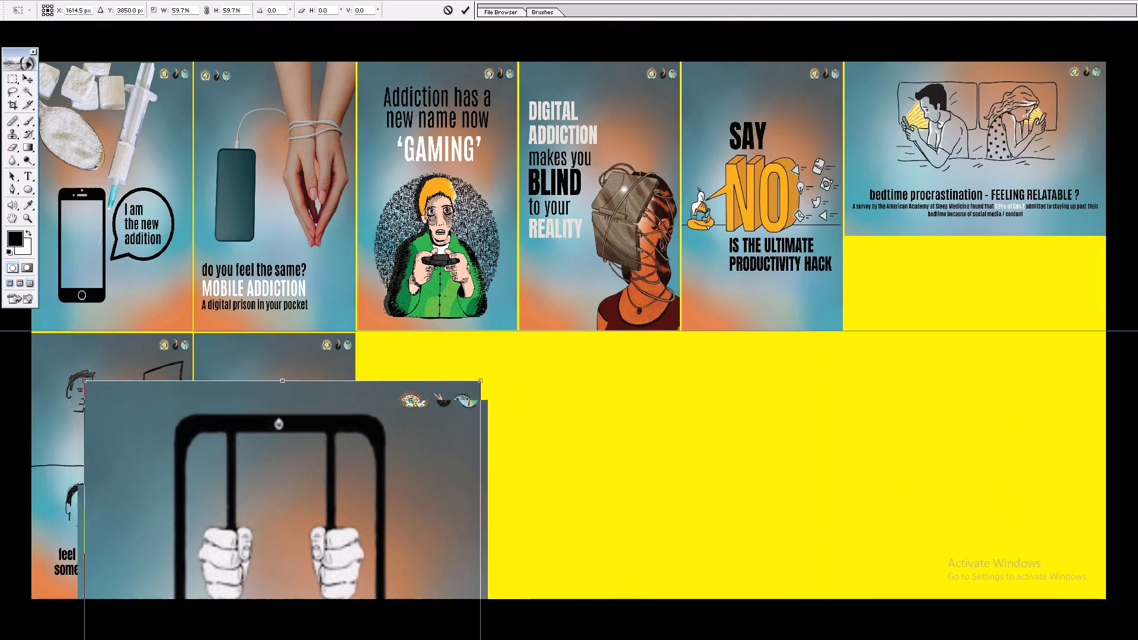
left_click_drag(464, 372, 463, 372, "alt+shift")
key("Return")
Move the "IT CAN PRISON YOU" poster into the empty area beside "AMOUNT OF DISTRACTION" and scale it down further proportionally.
key("v")
key("v")
key("v")
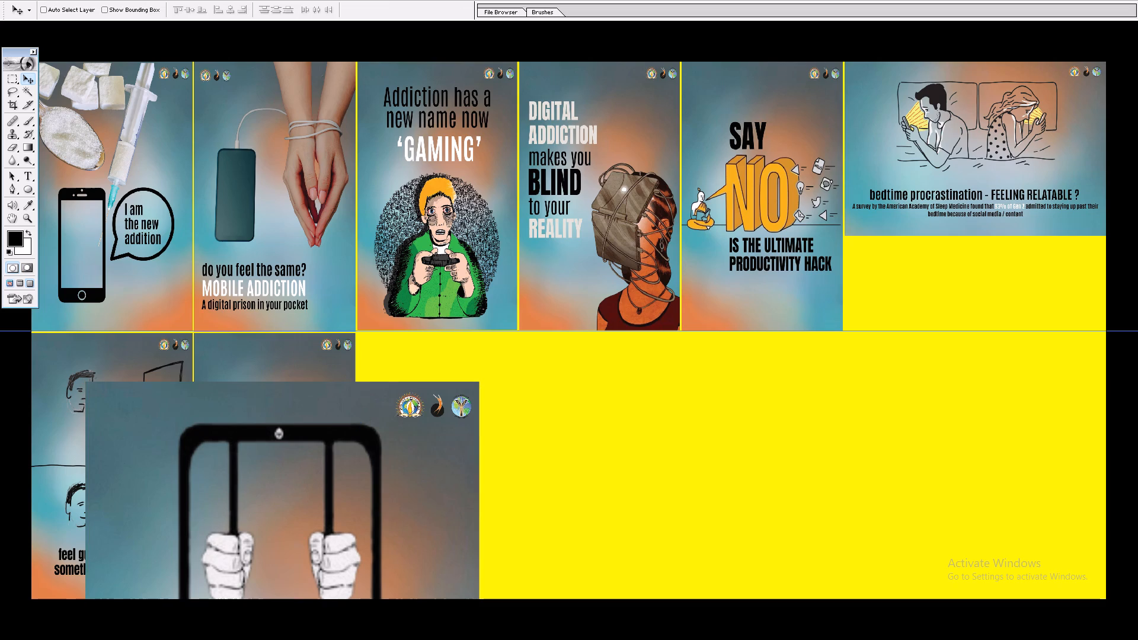
left_click_drag(307, 447, 442, 419)
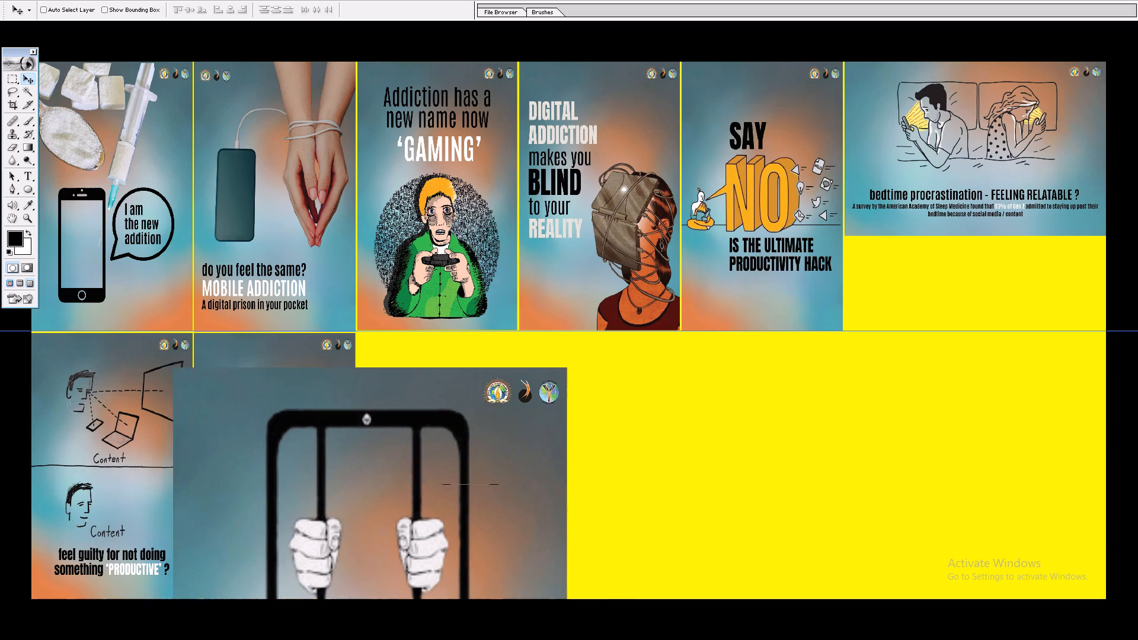
left_click_drag(442, 419, 581, 402)
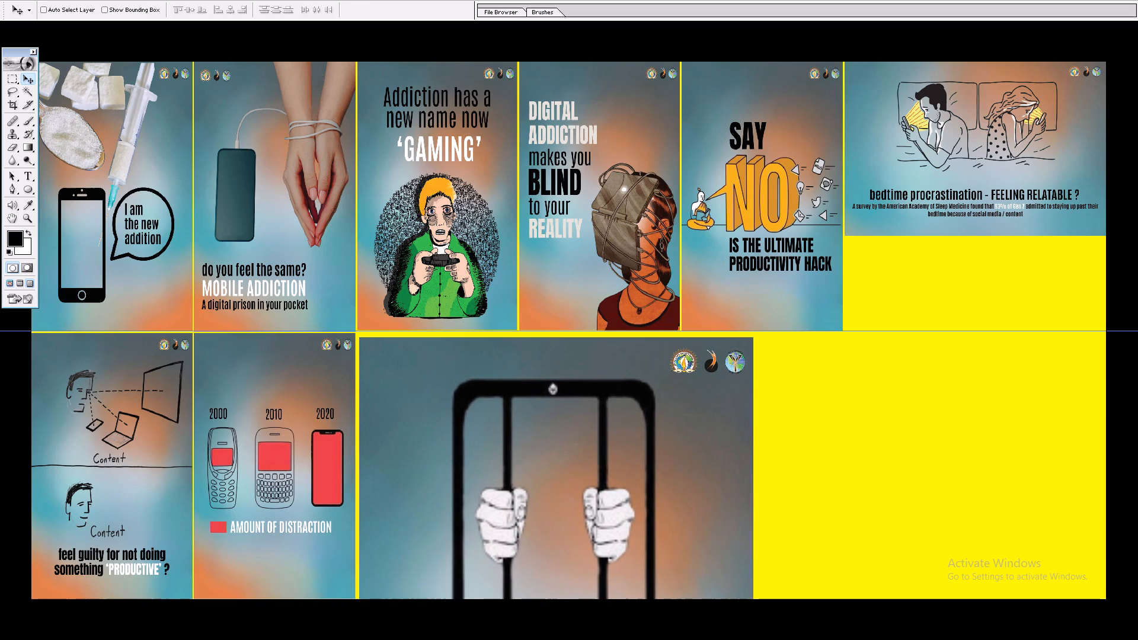
key("ctrl+t")
left_click_drag(756, 339, 661, 432, "alt+shift")
key("Return")
Position the "IT CAN PRISON YOU" poster beside "AMOUNT OF DISTRACTION" with thin yellow gaps at its side and under the top row.
key("v")
key("v")
key("v")
left_click_drag(605, 479, 538, 379)
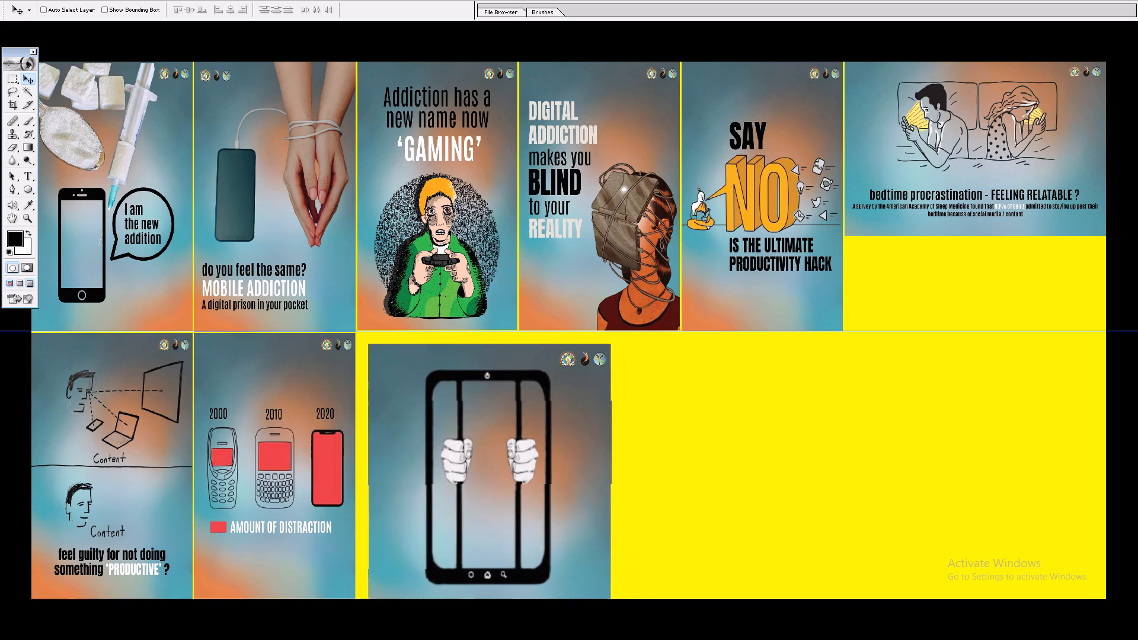
left_click_drag(538, 379, 527, 370)
key("z")
left_click_drag(276, 331, 603, 494)
key("v")
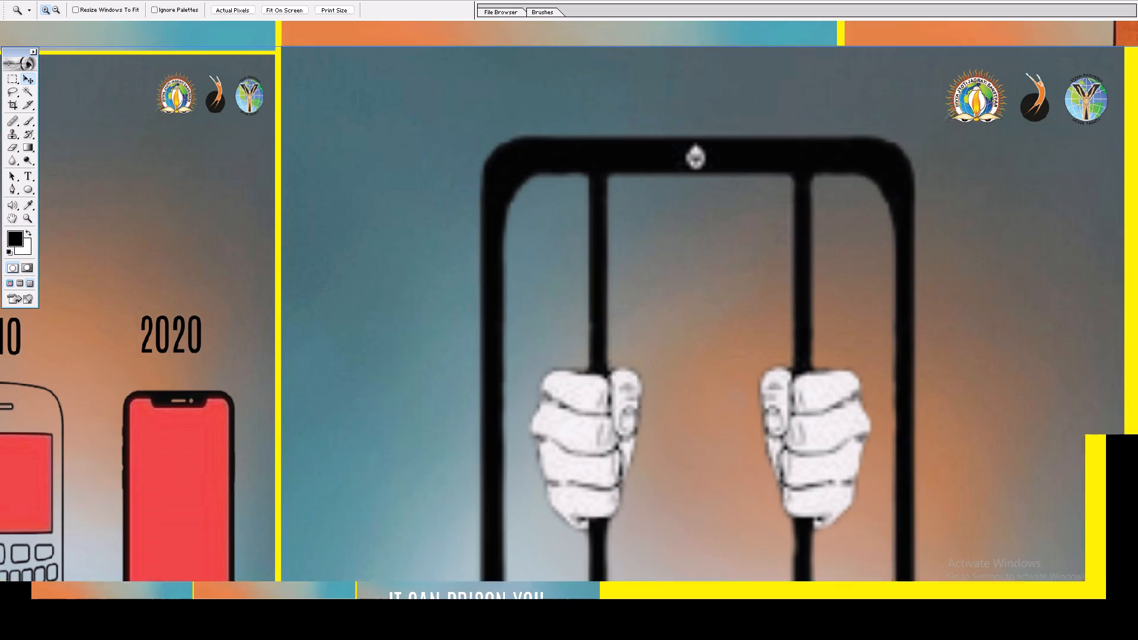
key("v")
key("v")
left_click_drag(455, 222, 453, 231)
key("space")
key("space")
key("space")
key("space")
key("space")
key("space")
key("space")
key("space")
key("space")
key("space")
left_click_drag(502, 233, 479, 248)
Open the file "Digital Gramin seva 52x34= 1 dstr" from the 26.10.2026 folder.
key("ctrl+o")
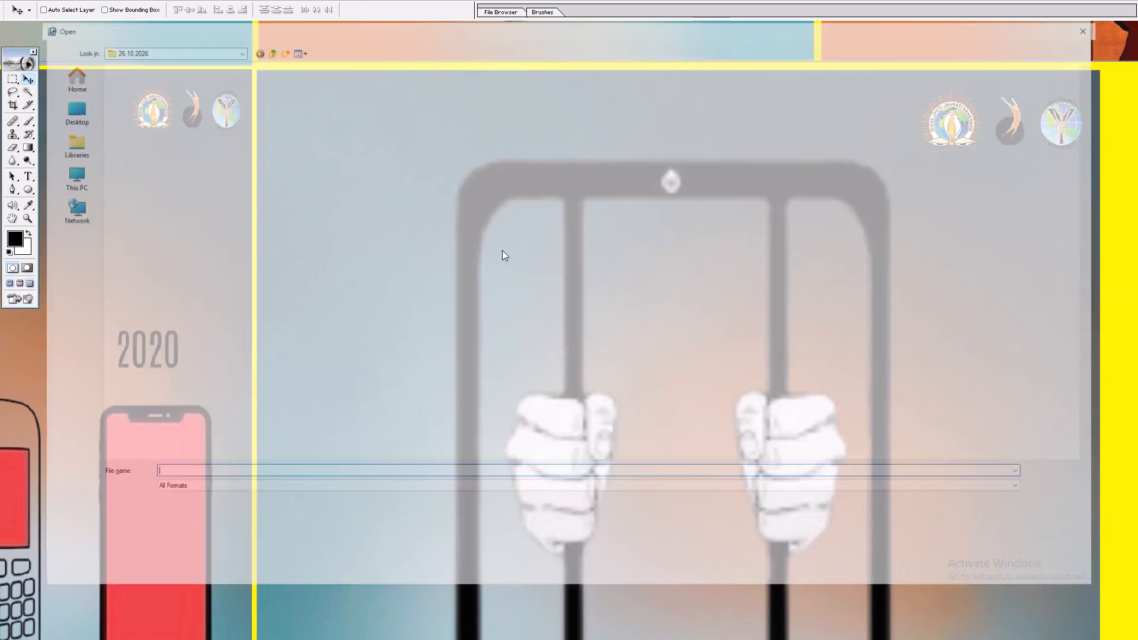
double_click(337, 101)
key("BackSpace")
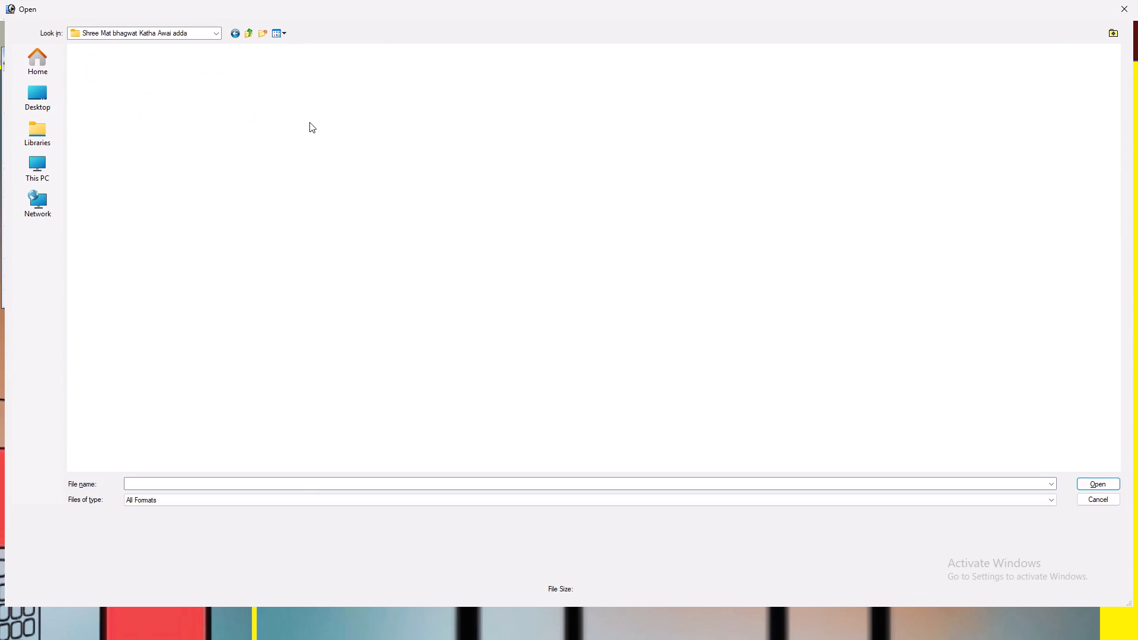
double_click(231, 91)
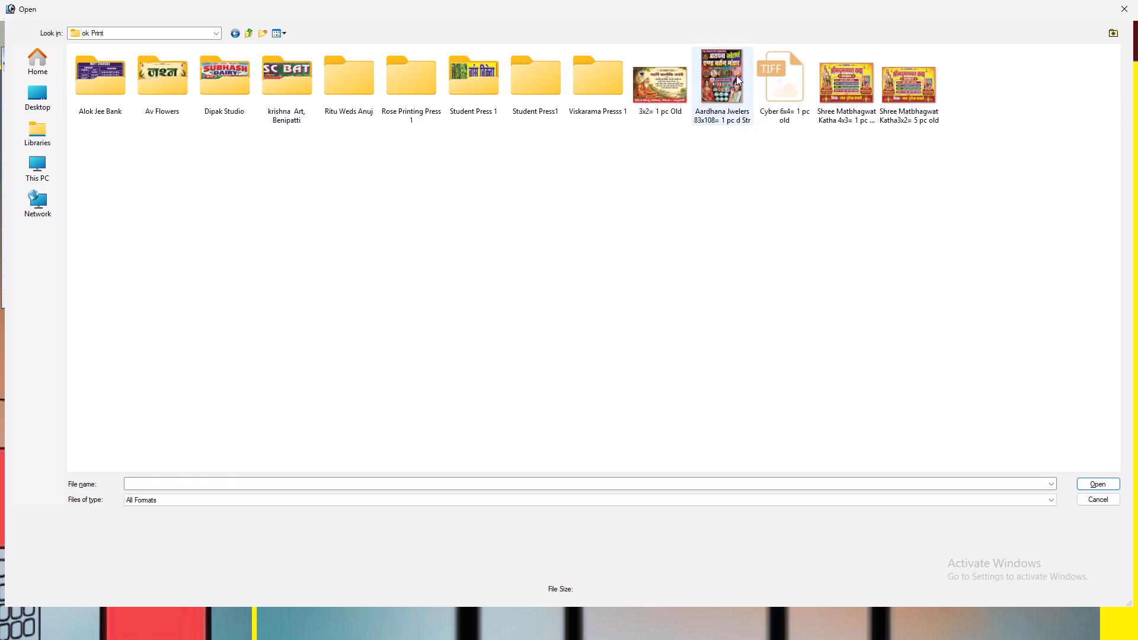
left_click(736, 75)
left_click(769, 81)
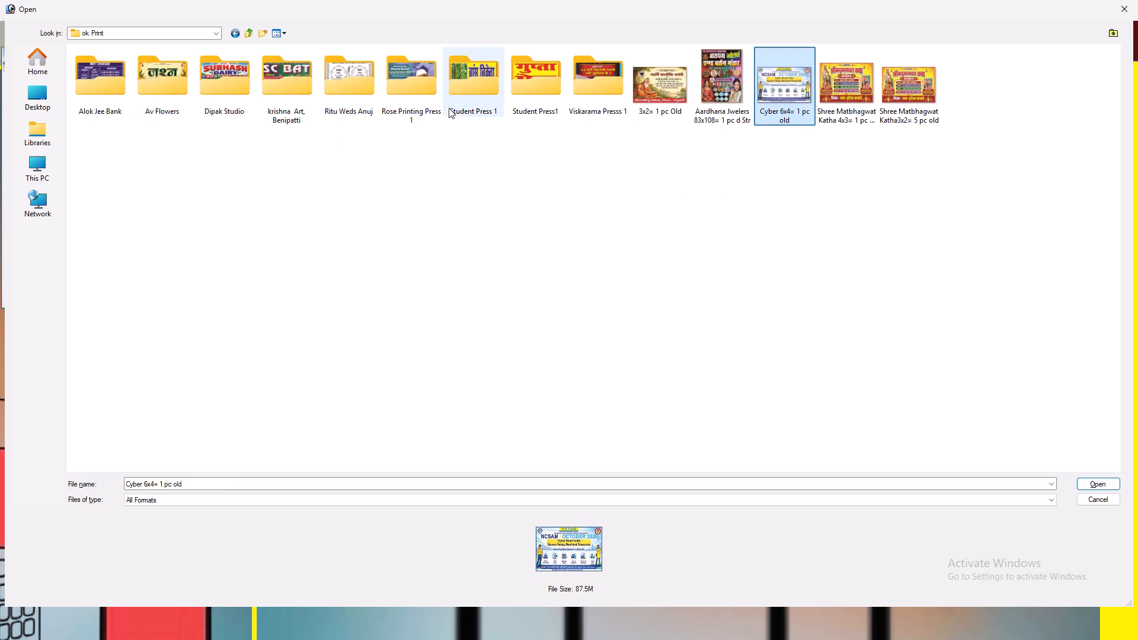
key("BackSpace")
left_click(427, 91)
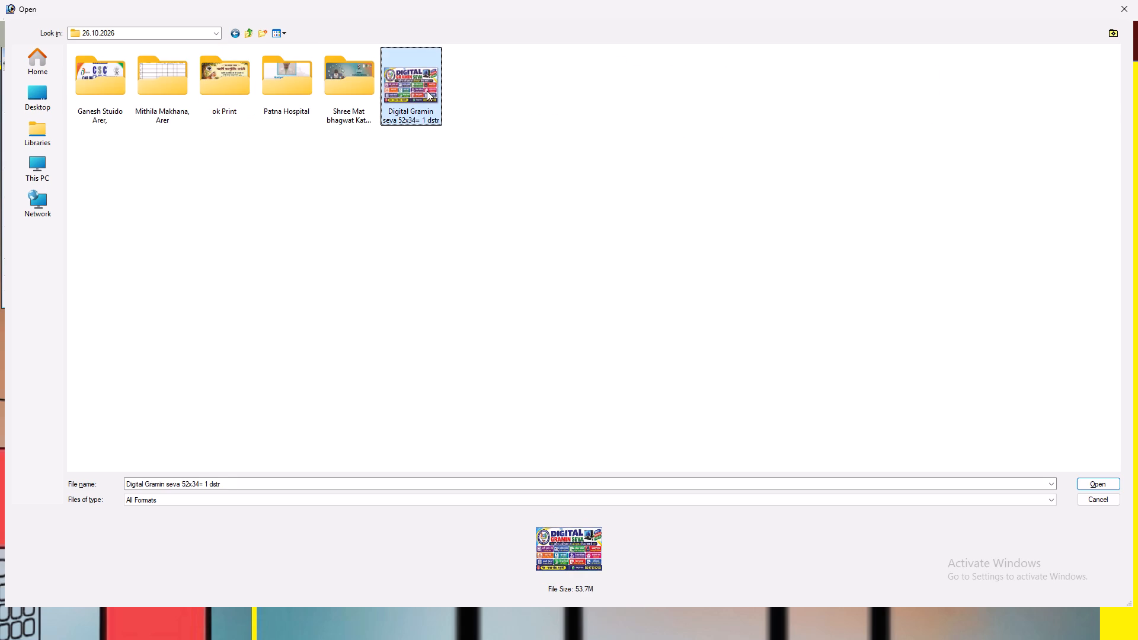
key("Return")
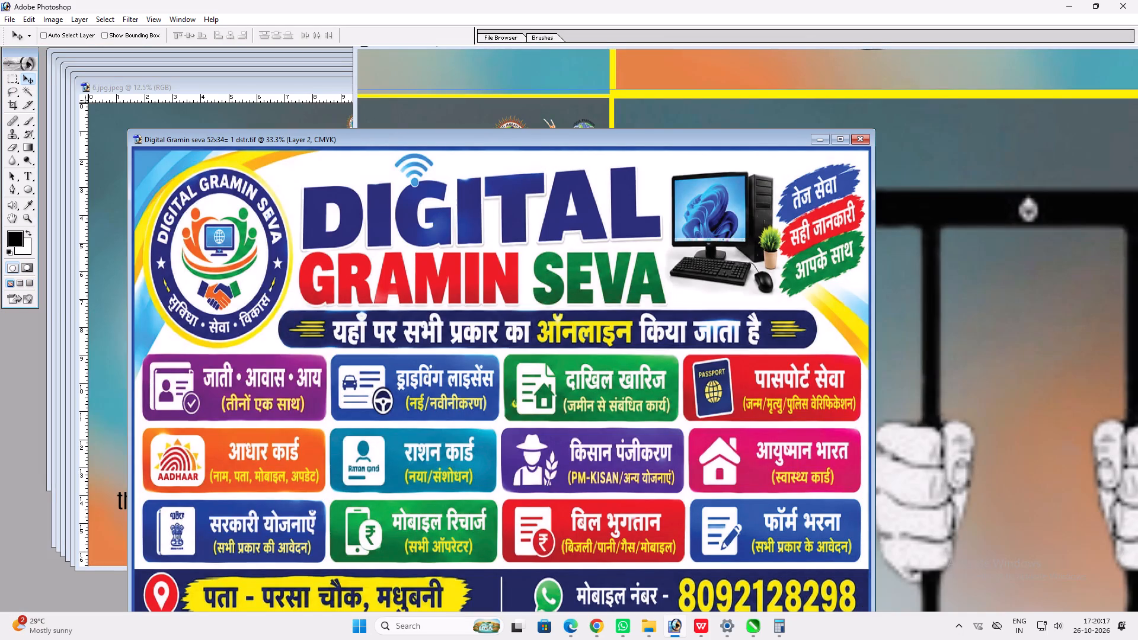
Examine the "पासपोर्ट सेवा" box of the Digital Gramin Seva banner up close, including its yellow subtitle.
key("f")
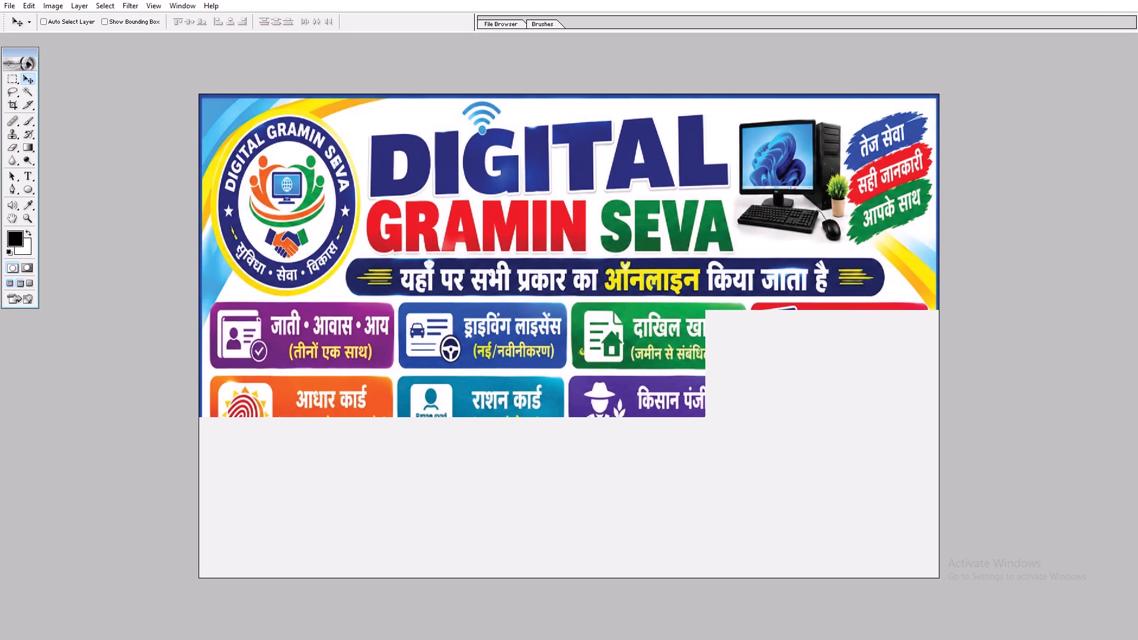
key("z")
key("z")
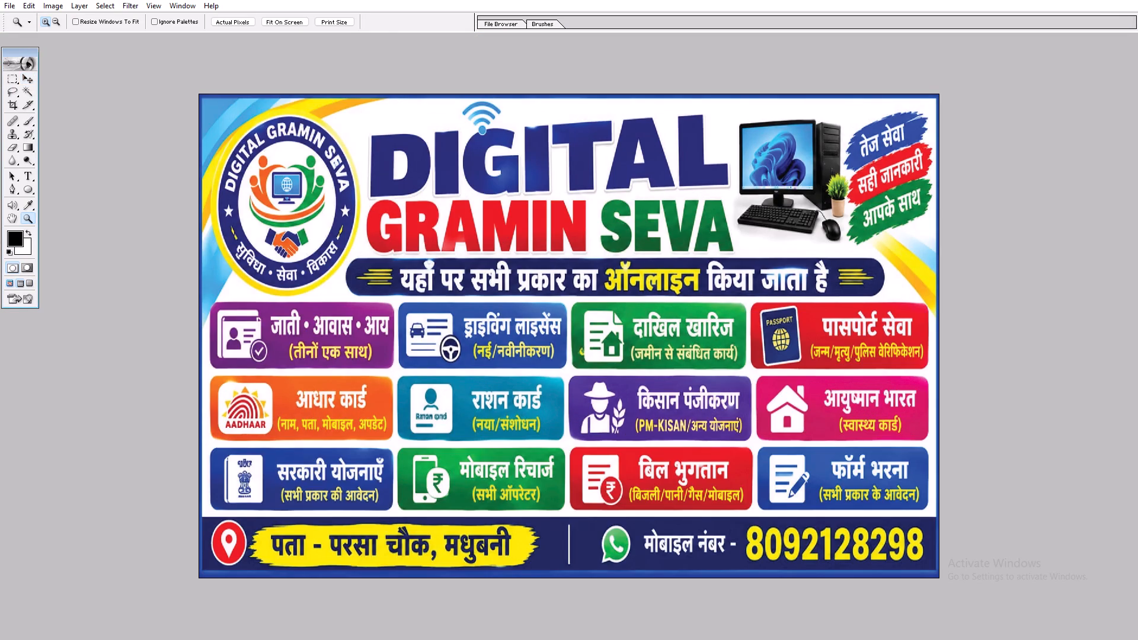
left_click_drag(758, 299, 1018, 366)
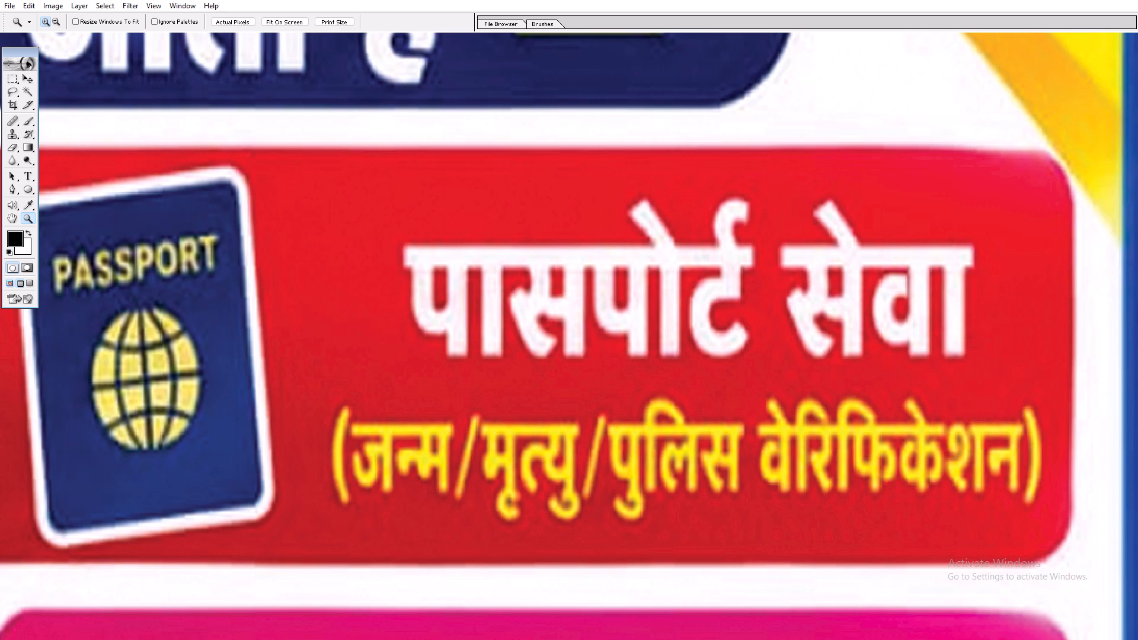
key("space")
key("space")
key("space")
key("space")
key("space")
key("space")
key("space")
key("space")
key("space")
key("space")
key("space")
key("space")
right_click(822, 394)
left_click_drag(846, 399, 854, 401)
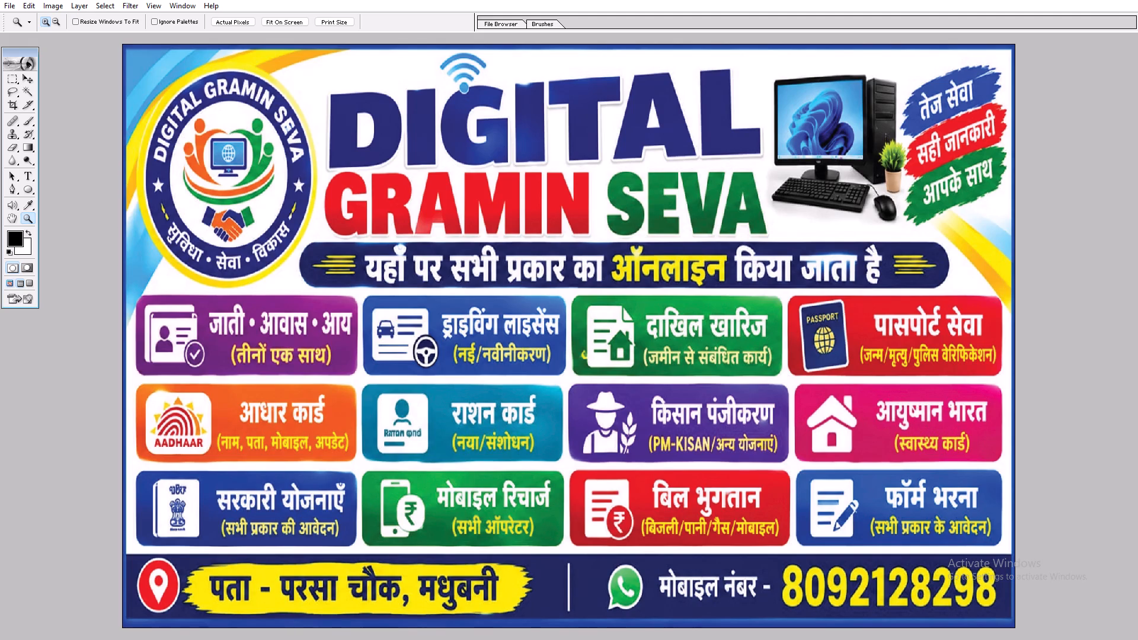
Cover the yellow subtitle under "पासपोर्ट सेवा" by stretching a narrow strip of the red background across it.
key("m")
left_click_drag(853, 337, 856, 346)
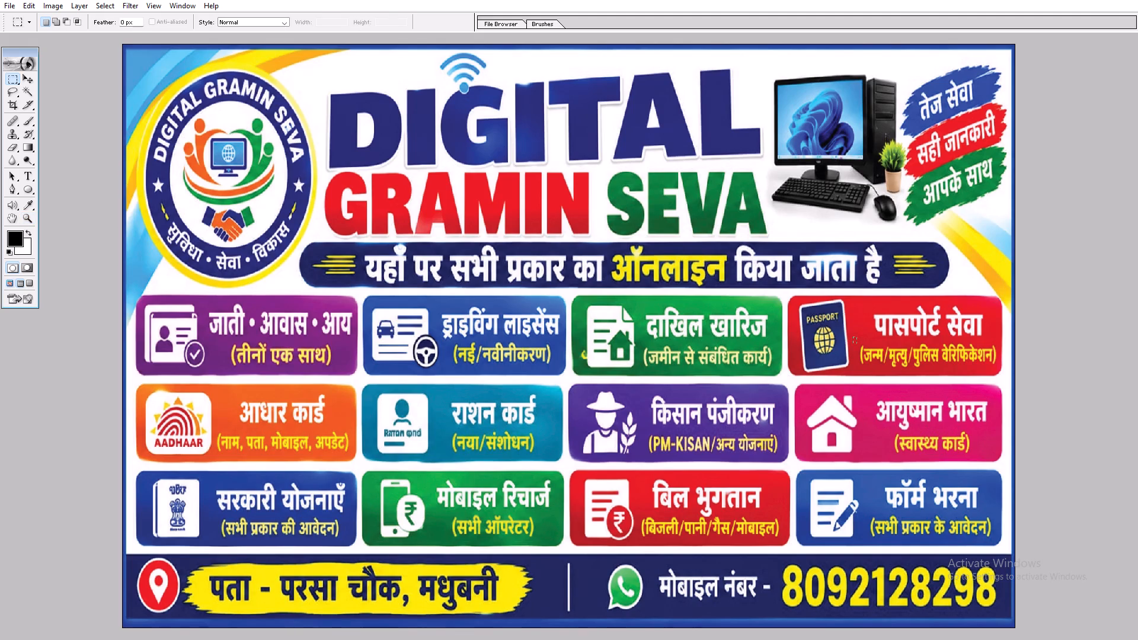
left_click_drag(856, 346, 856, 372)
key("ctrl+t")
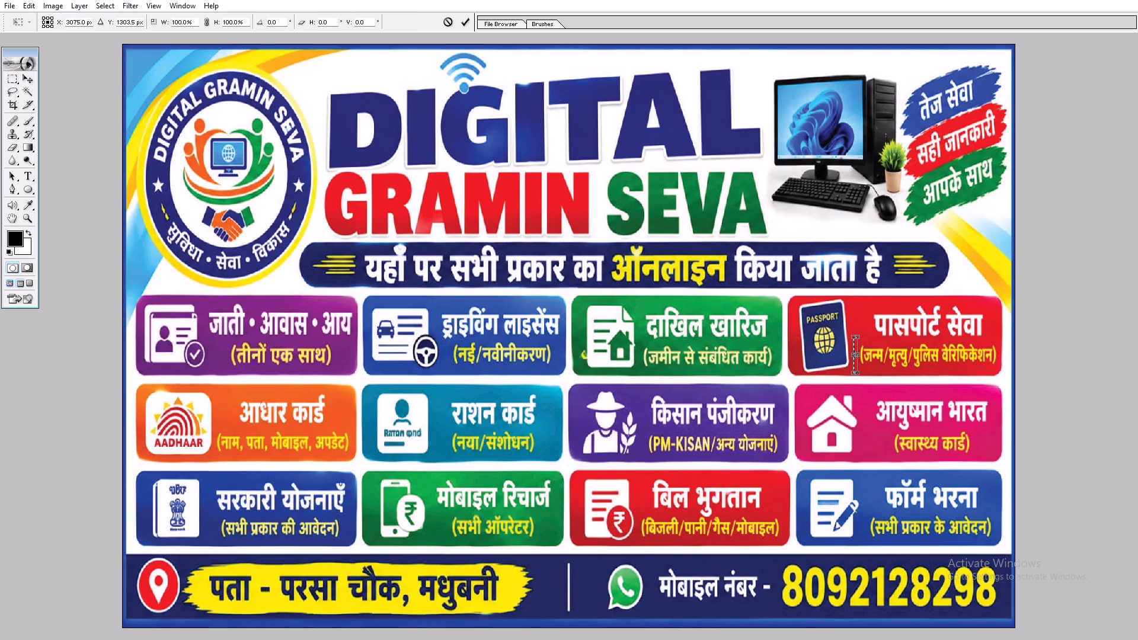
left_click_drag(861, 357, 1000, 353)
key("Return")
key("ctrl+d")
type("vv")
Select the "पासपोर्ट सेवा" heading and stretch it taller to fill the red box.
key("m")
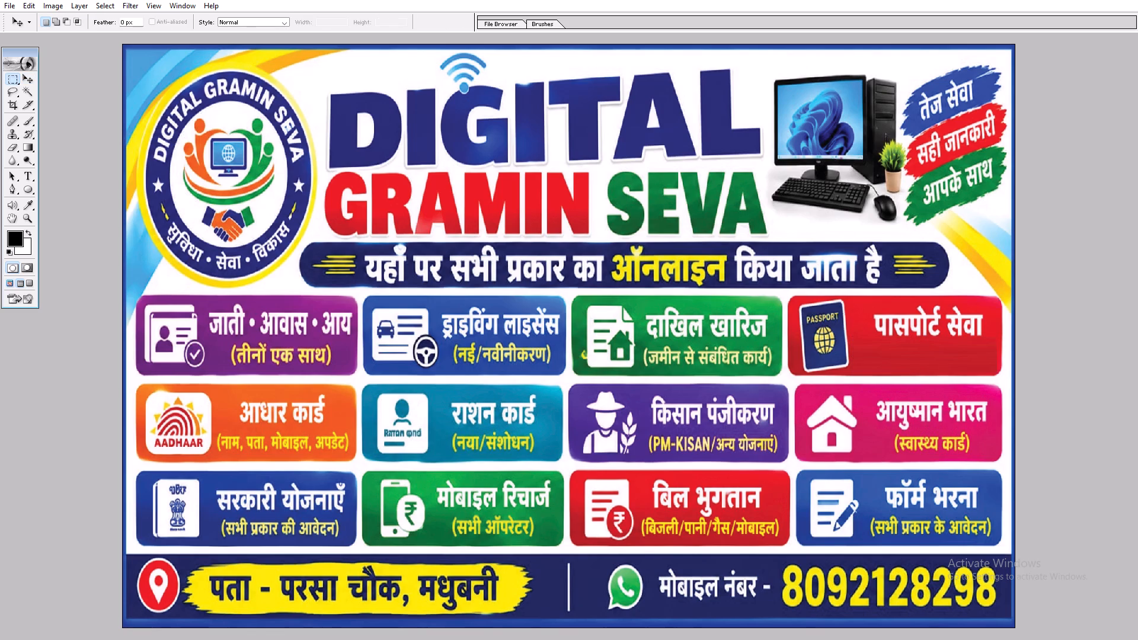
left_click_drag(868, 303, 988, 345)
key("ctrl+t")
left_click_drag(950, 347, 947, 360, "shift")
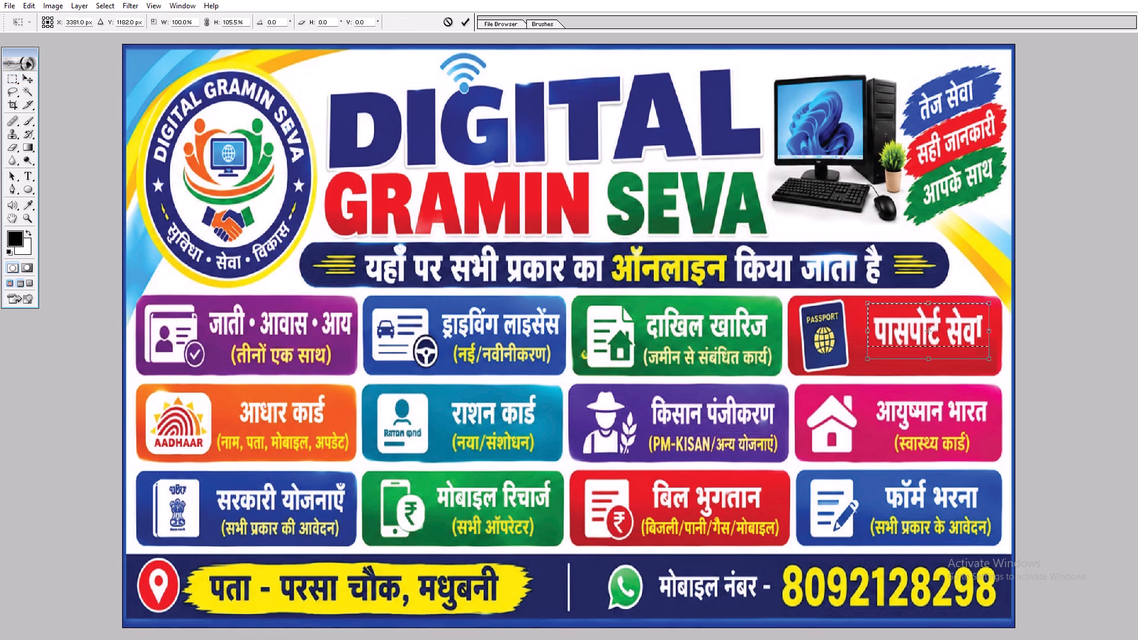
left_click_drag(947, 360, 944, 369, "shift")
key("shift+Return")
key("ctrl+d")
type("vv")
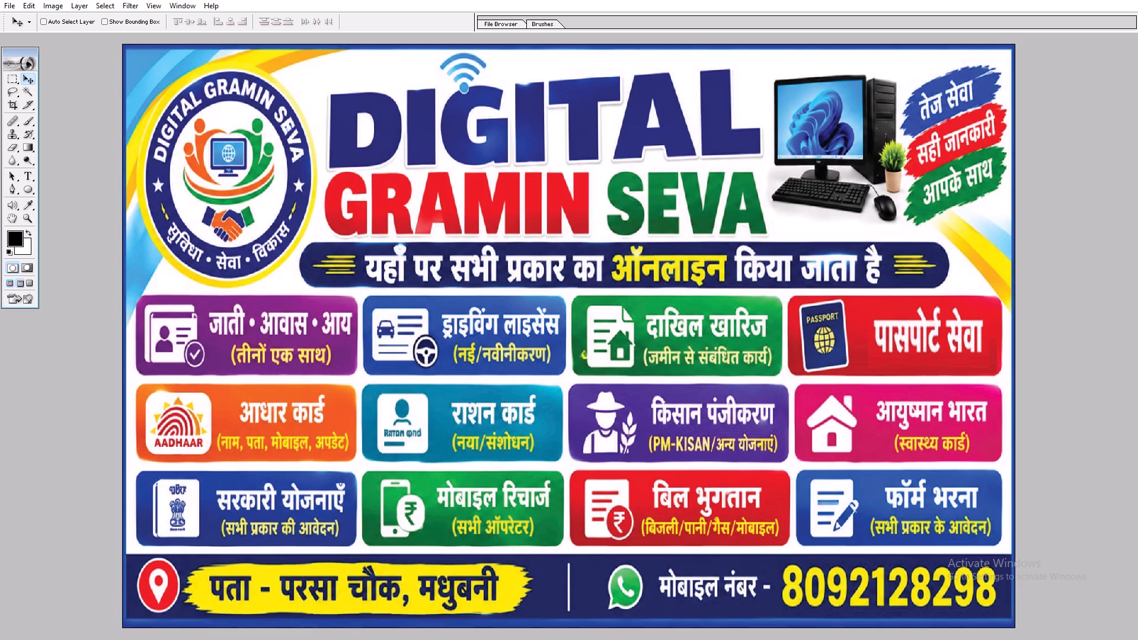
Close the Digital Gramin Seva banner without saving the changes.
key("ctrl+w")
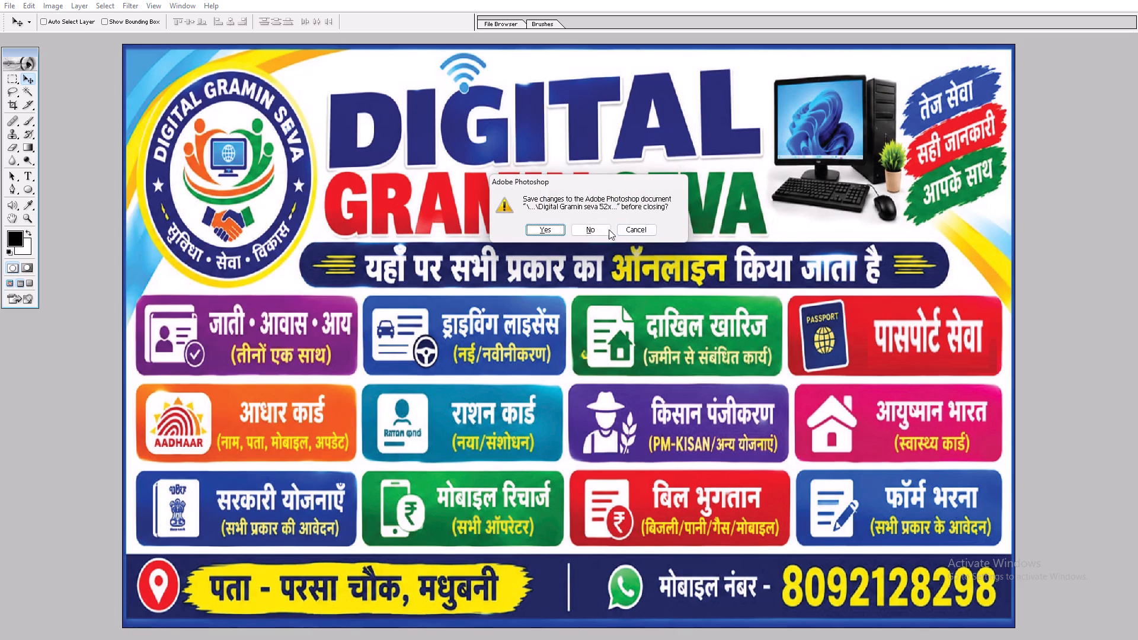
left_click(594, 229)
Scale the "IT CAN PRISON YOU" poster down further so that the whole poster fits within the sheet's second row.
key("v")
key("space")
key("space")
key("space")
key("space")
key("space")
key("space")
key("space")
key("space")
key("space")
key("space")
right_click_drag(647, 269, 653, 271)
left_click(665, 276)
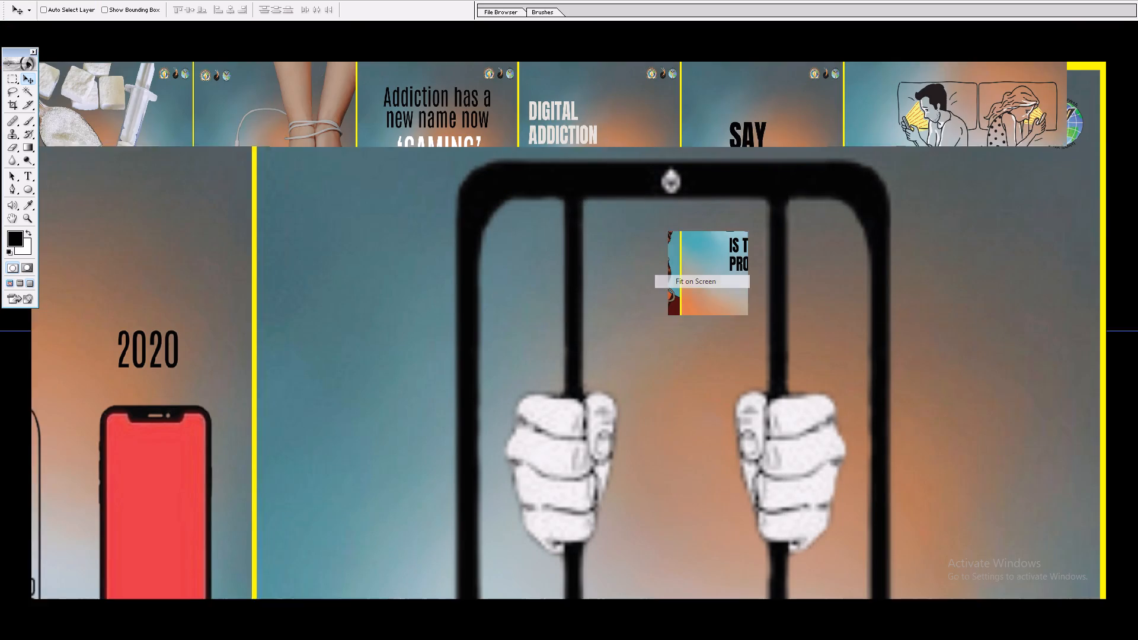
key("ctrl+t")
left_click_drag(599, 331, 589, 338, "alt+shift")
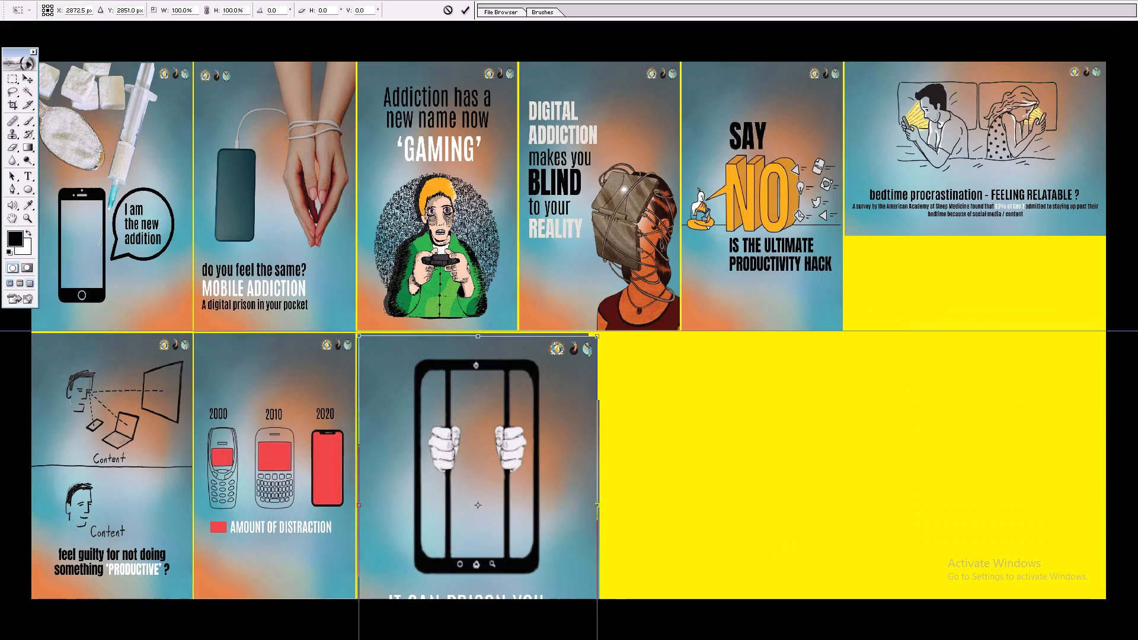
left_click_drag(589, 338, 573, 408, "alt+shift")
key("shift+Return")
key("v")
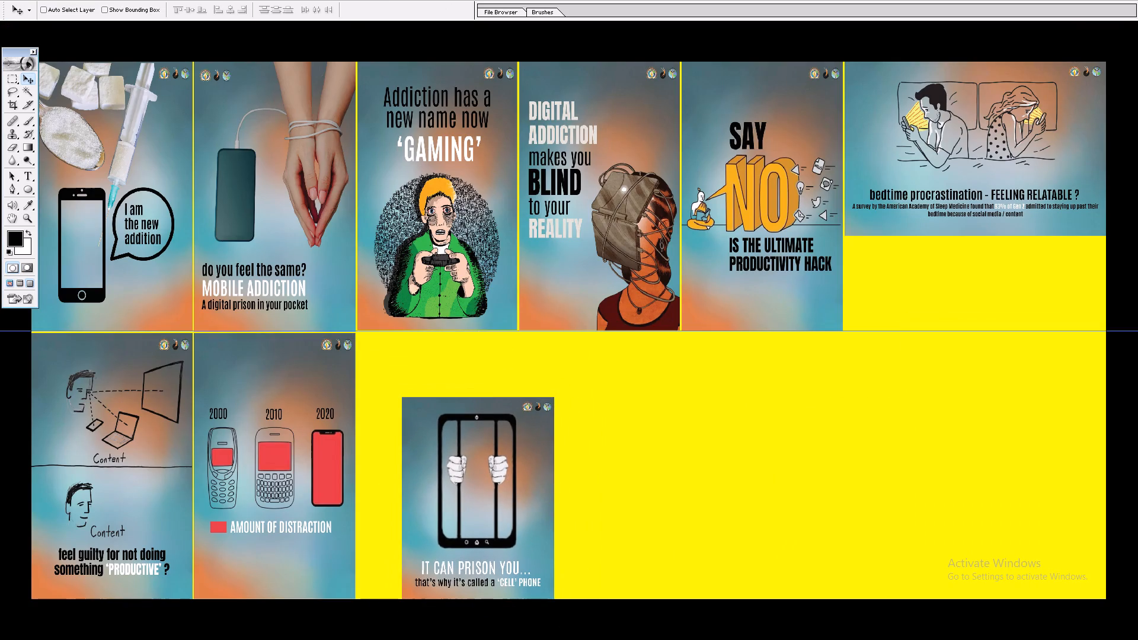
Overlay the "IT CAN PRISON YOU" poster on the "AMOUNT OF DISTRACTION" poster and widen it to match that poster's width.
left_click_drag(493, 424, 448, 359)
key("z")
left_click_drag(261, 263, 522, 509)
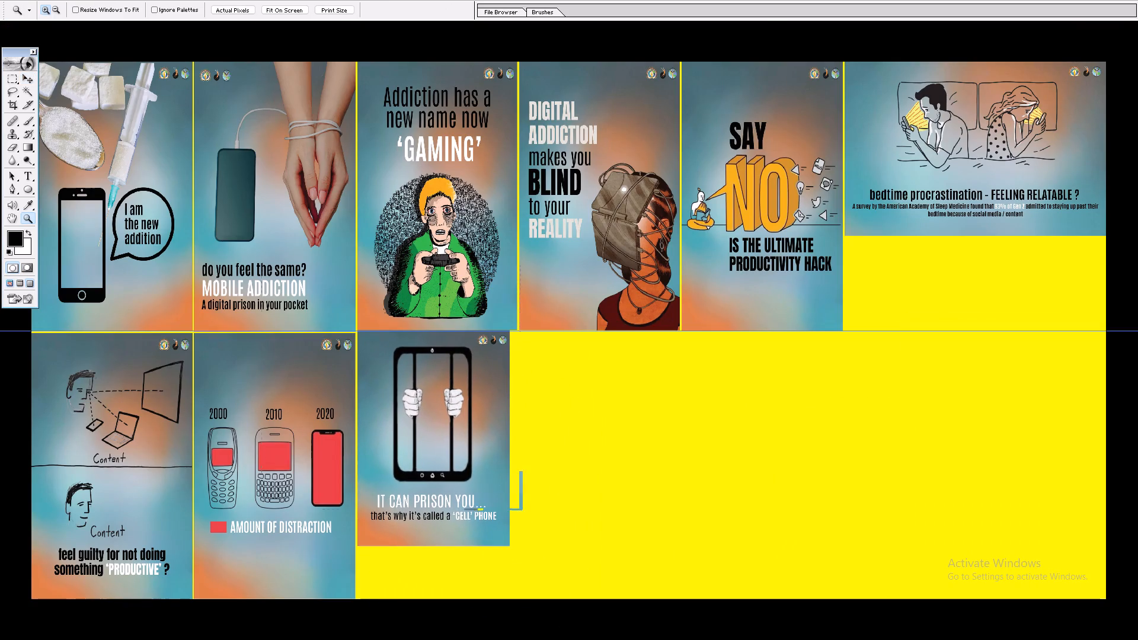
key("v")
key("space")
left_click_drag(319, 363, 349, 328)
key("v")
left_click_drag(679, 345, 261, 362)
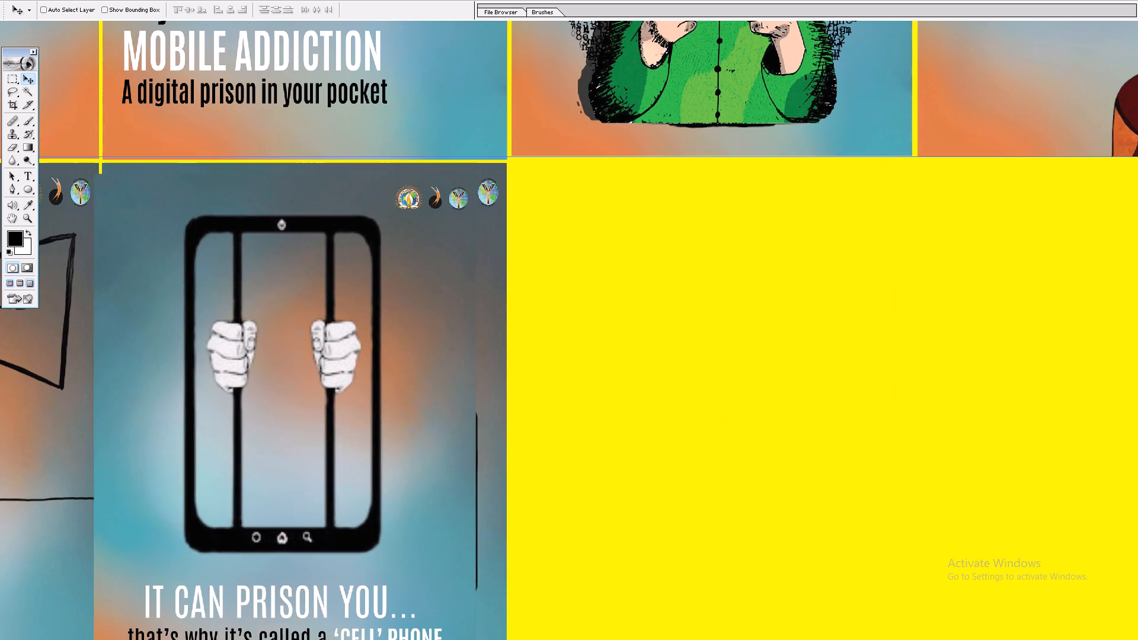
left_click_drag(261, 362, 270, 354)
key("Up")
key("Up")
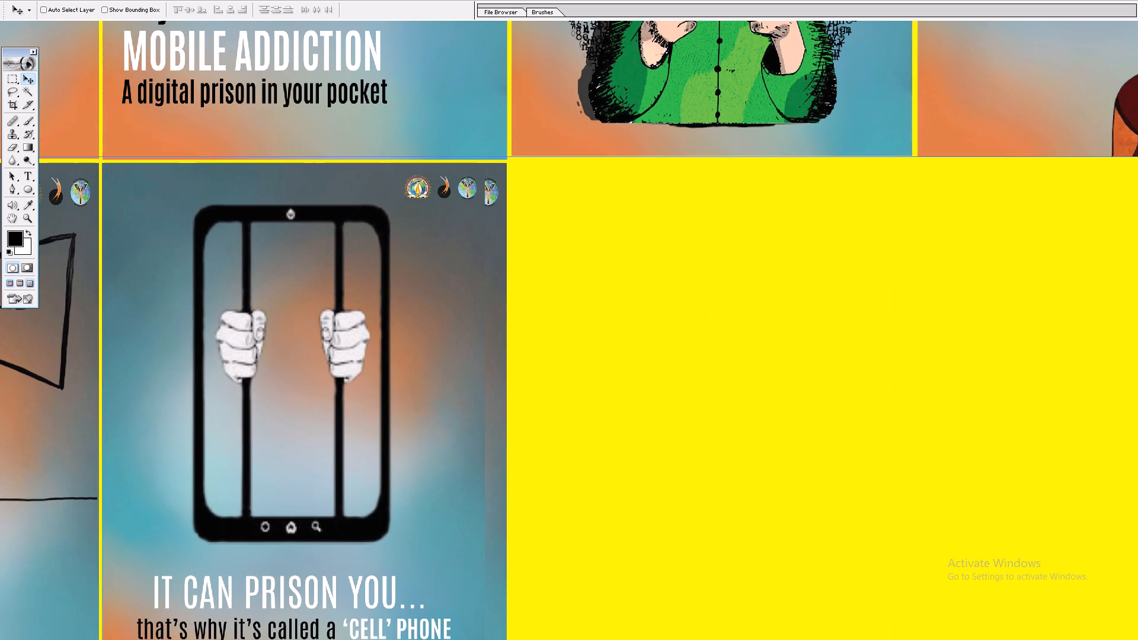
key("ctrl+t")
left_click_drag(480, 218, 499, 220, "shift")
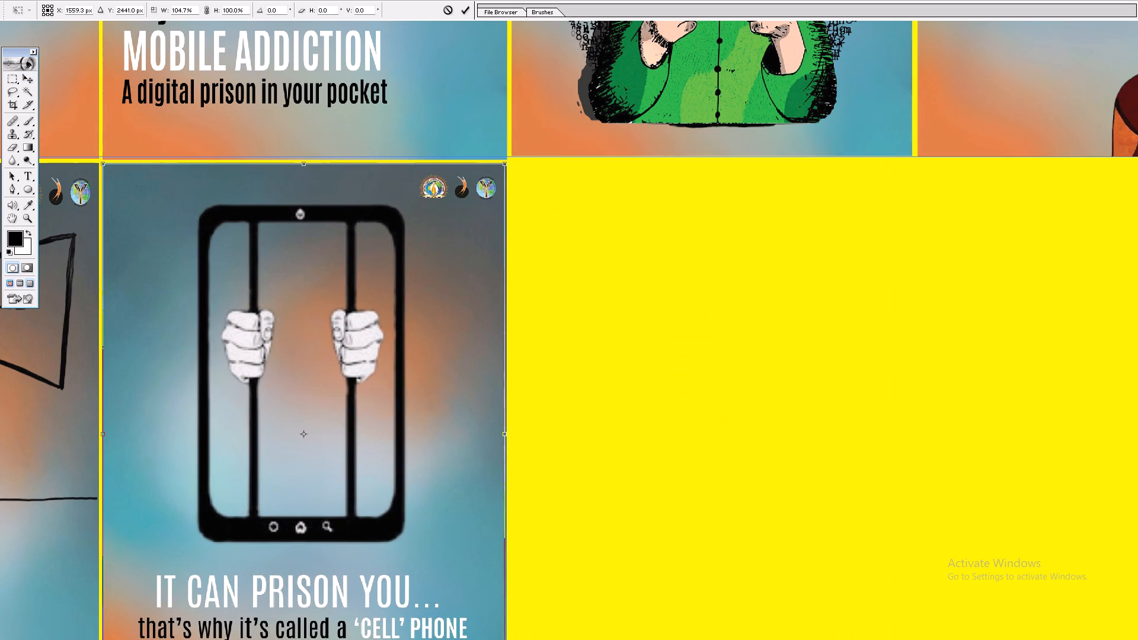
left_click_drag(499, 220, 499, 221, "shift")
key("shift+Return")
Move the "IT CAN PRISON YOU" poster into the second row's third slot, leaving a thin yellow gap beside the phones poster.
key("v")
left_click_drag(391, 246, 744, 249, "shift")
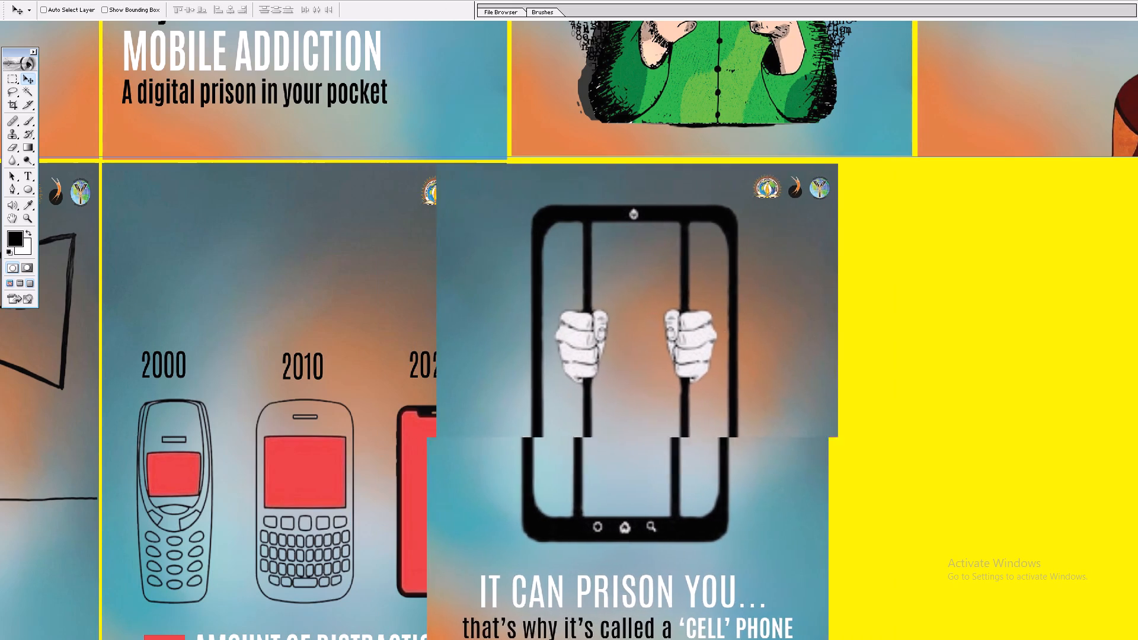
left_click_drag(744, 249, 800, 249, "shift")
key("Up")
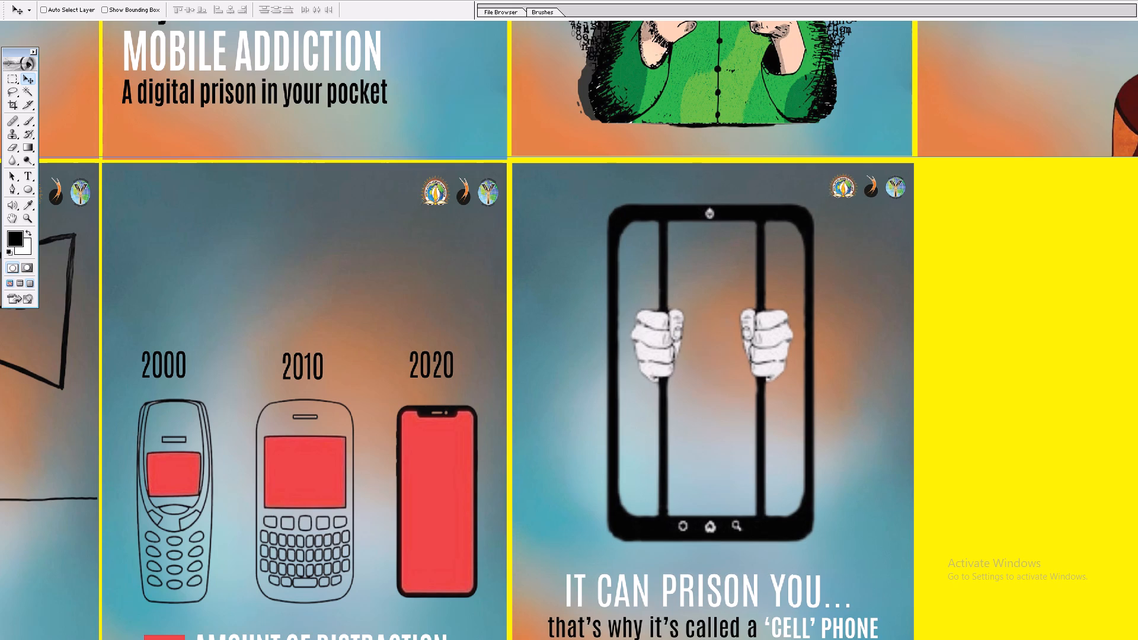
key("v")
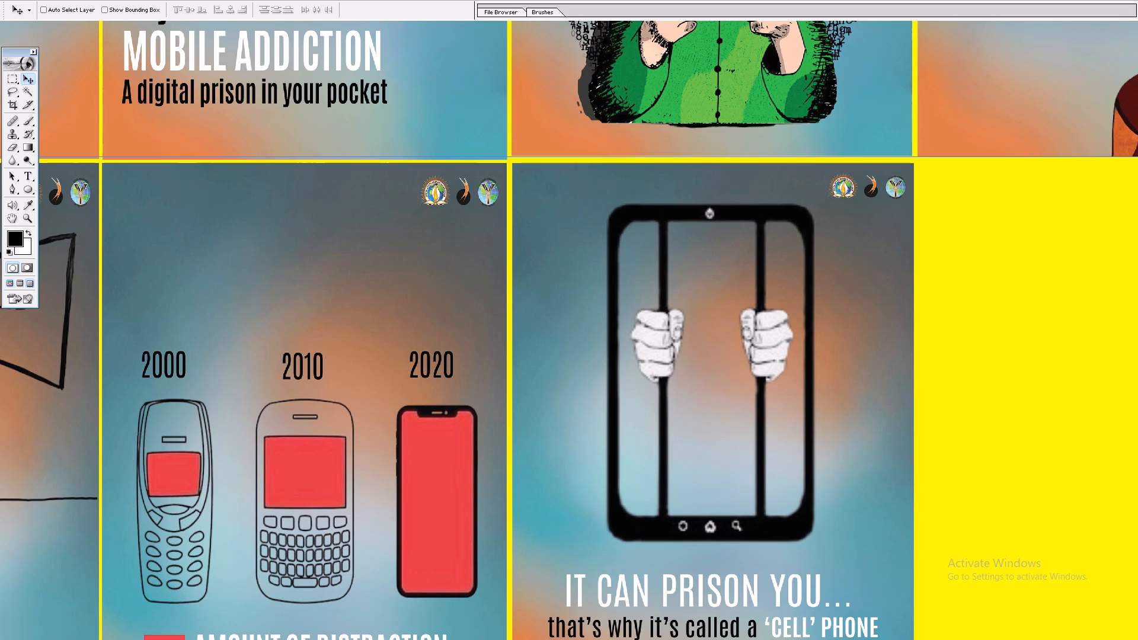
left_click_drag(542, 156, 542, 164)
Close the source image 6.jpg.jpeg of the "IT CAN PRISON YOU" poster.
key("f")
key("f")
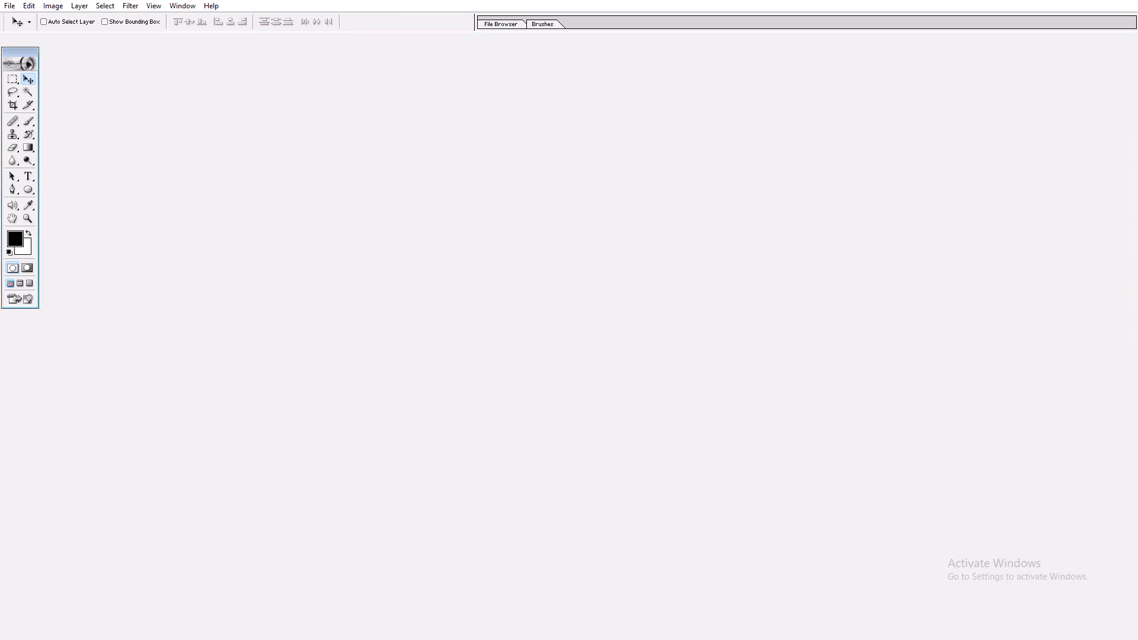
key("f")
key("f")
left_click(254, 302)
key("ctrl+w")
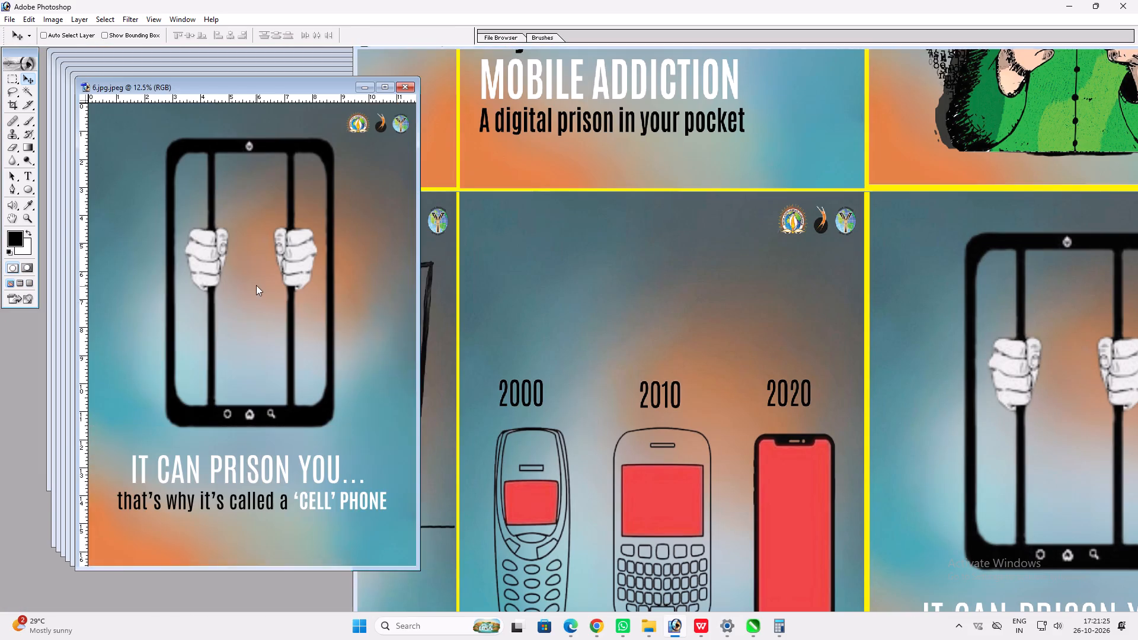
Copy the "HOW MUCH IS TOO MUCH?" poster onto the sheet, shrink it proportionally, and place it in the second row's empty yellow area.
left_click(231, 245, "ctrl")
left_click_drag(220, 242, 587, 264)
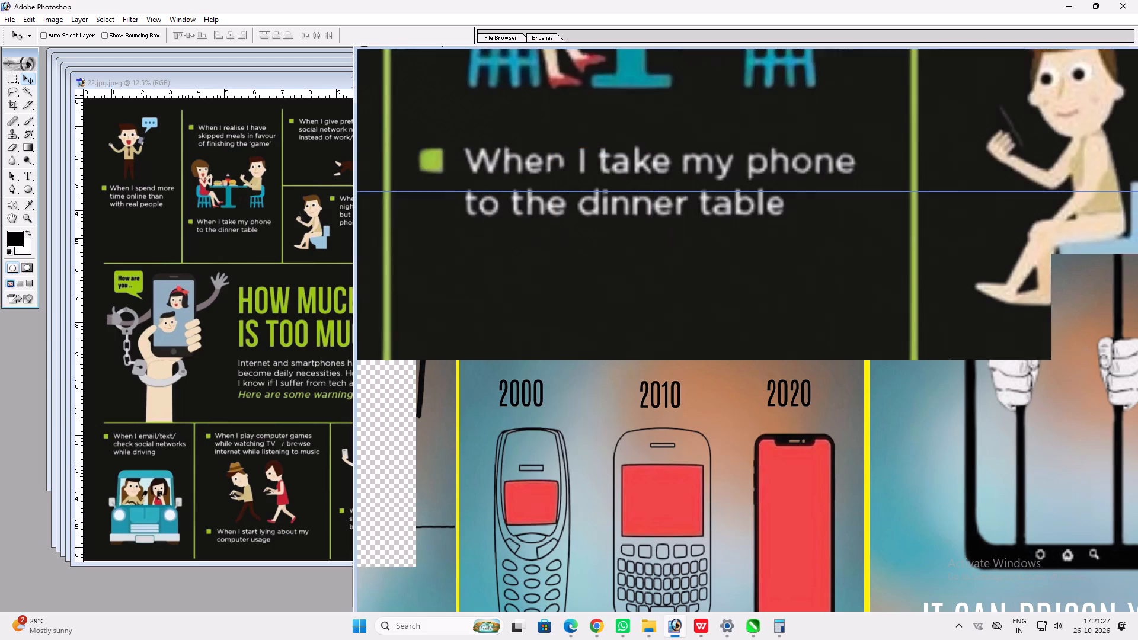
type("ff")
key("f")
key("space")
right_click(551, 238)
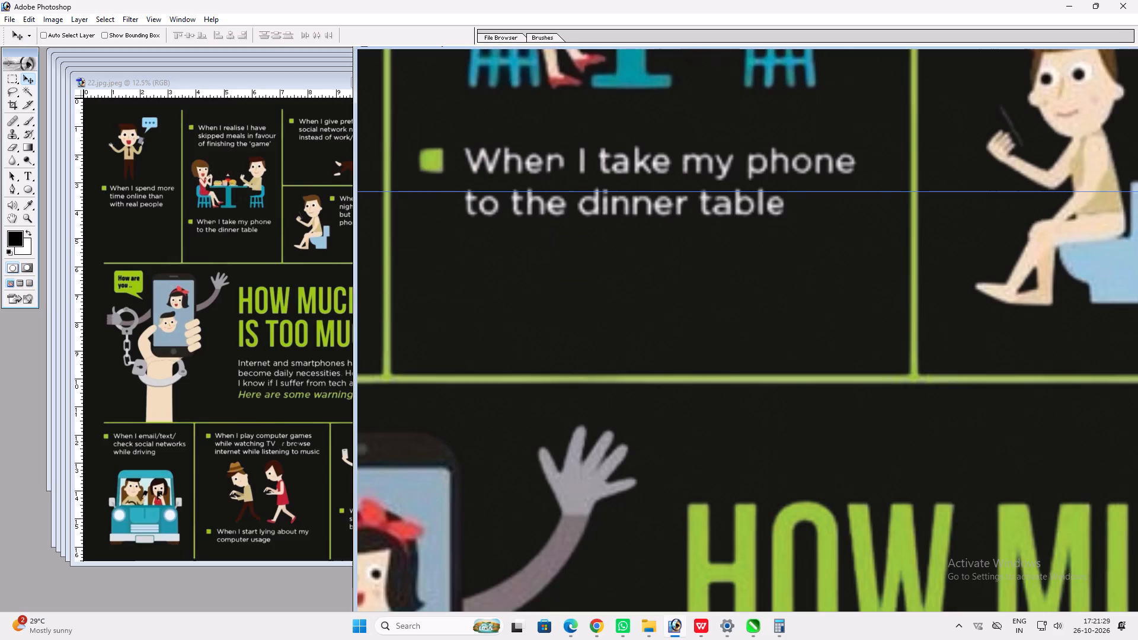
left_click(572, 246)
scroll(574, 245, "up", 4)
key("ctrl+t")
left_click_drag(942, 162, 835, 247, "alt+shift")
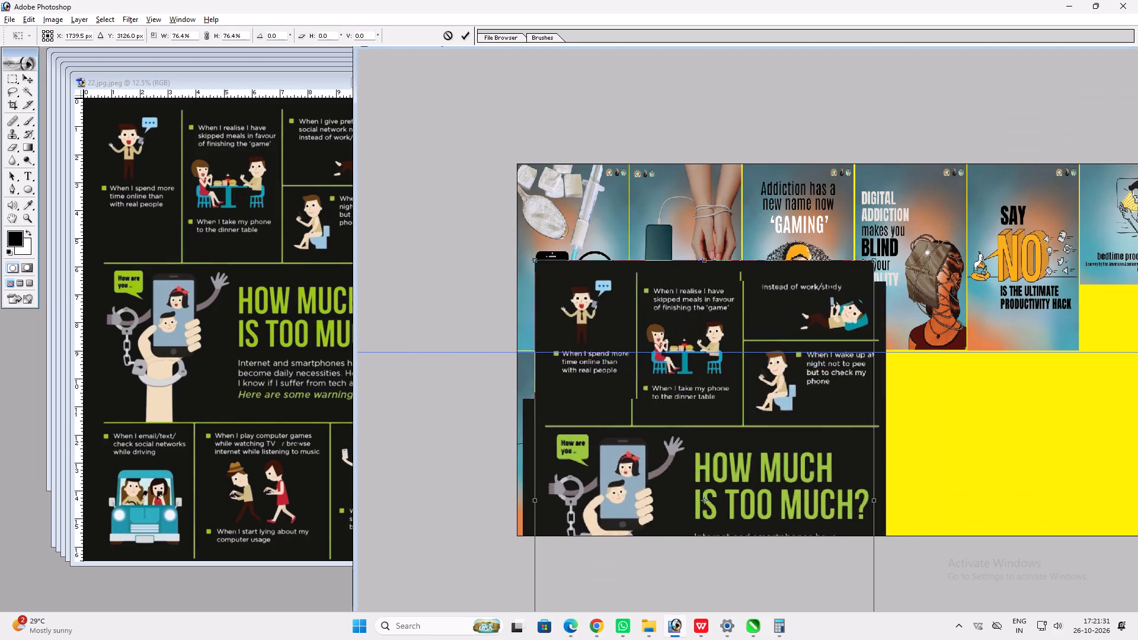
left_click_drag(835, 247, 739, 352, "alt+shift")
key("Return")
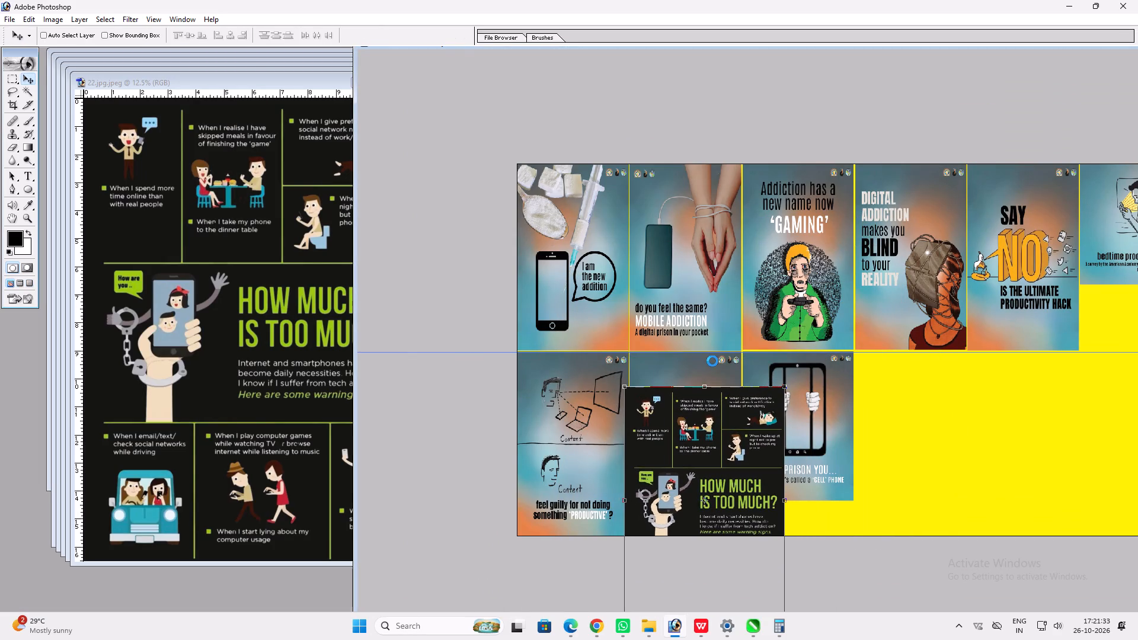
key("v")
key("v")
left_click_drag(690, 421, 1001, 425)
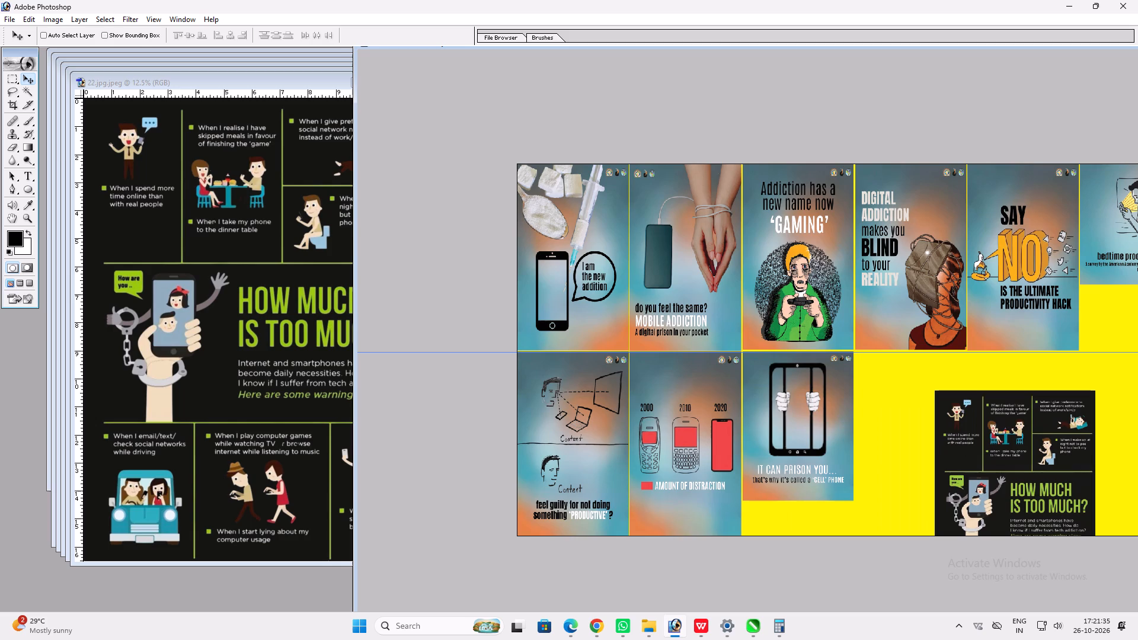
Stretch the "IT CAN PRISON YOU" poster down to the sheet's bottom edge, to about 123% height.
left_click(776, 476, "ctrl")
key("ctrl+t")
left_click_drag(772, 505, 761, 538, "shift")
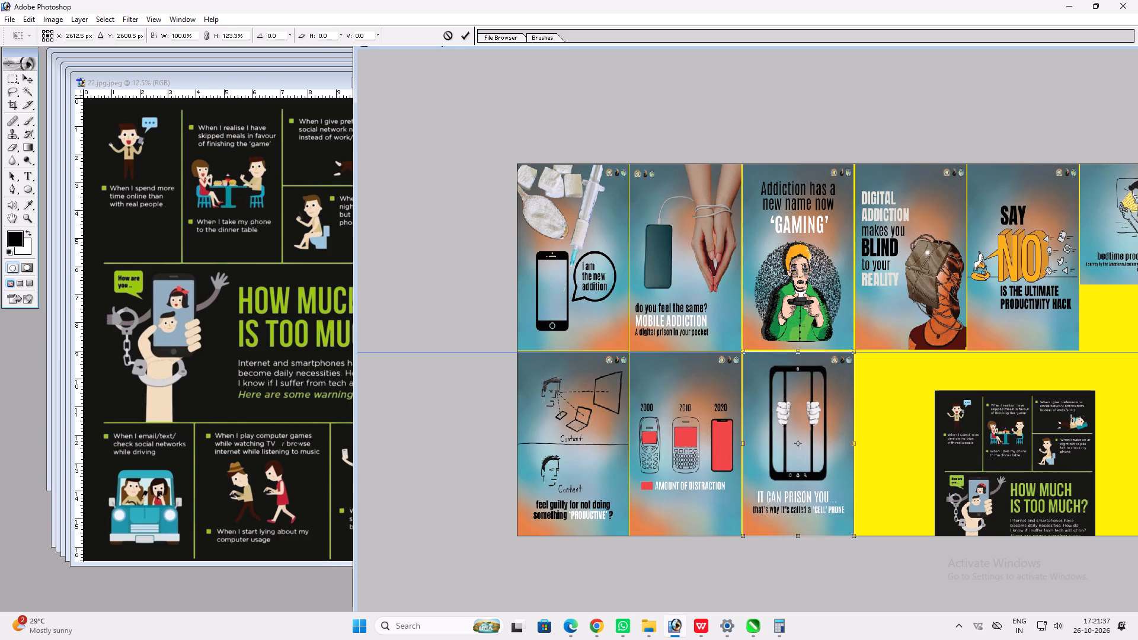
key("Return")
Fit the "HOW MUCH IS TOO MUCH?" poster into the second row's fourth slot, scaling it to about 74% and aligning it with the row's top.
key("v")
left_click(979, 472, "ctrl")
left_click_drag(977, 472, 901, 437)
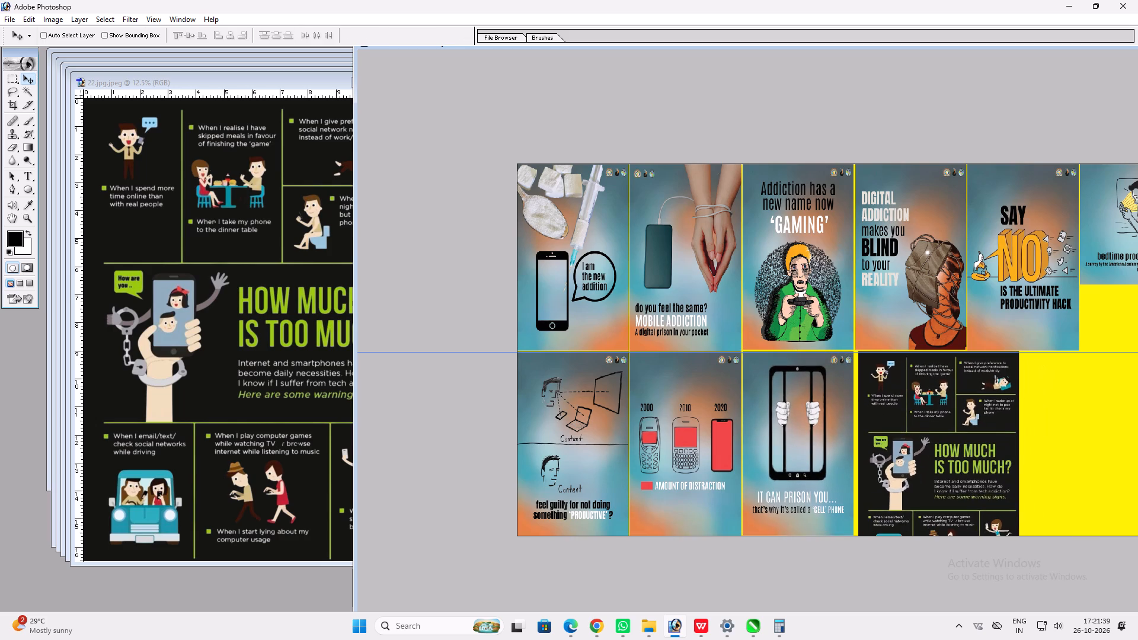
left_click_drag(901, 437, 899, 437)
key("z")
left_click_drag(766, 305, 1137, 619)
key("v")
key("space")
left_click_drag(712, 407, 698, 383)
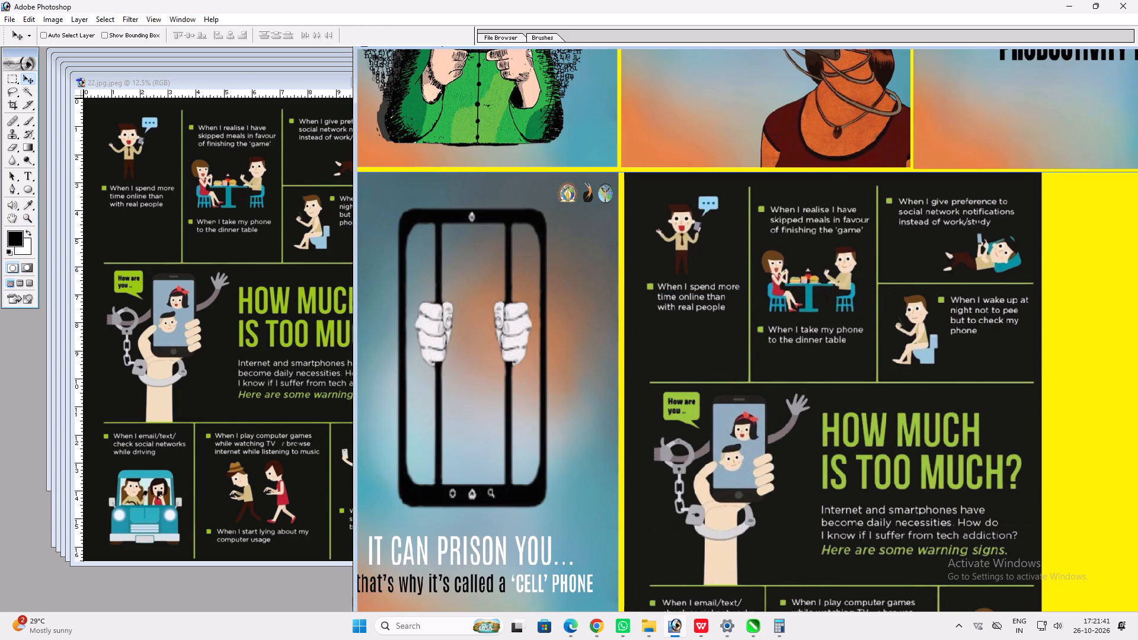
key("ctrl+t")
left_click_drag(1044, 172, 883, 286, "shift")
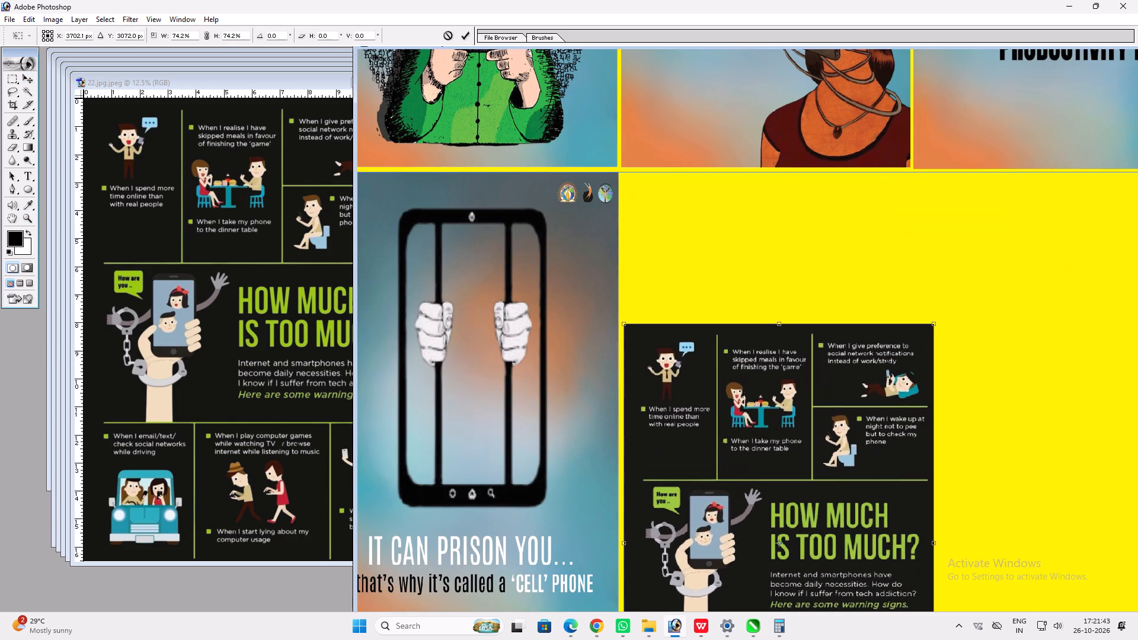
key("Return")
key("v")
left_click_drag(801, 424, 800, 278)
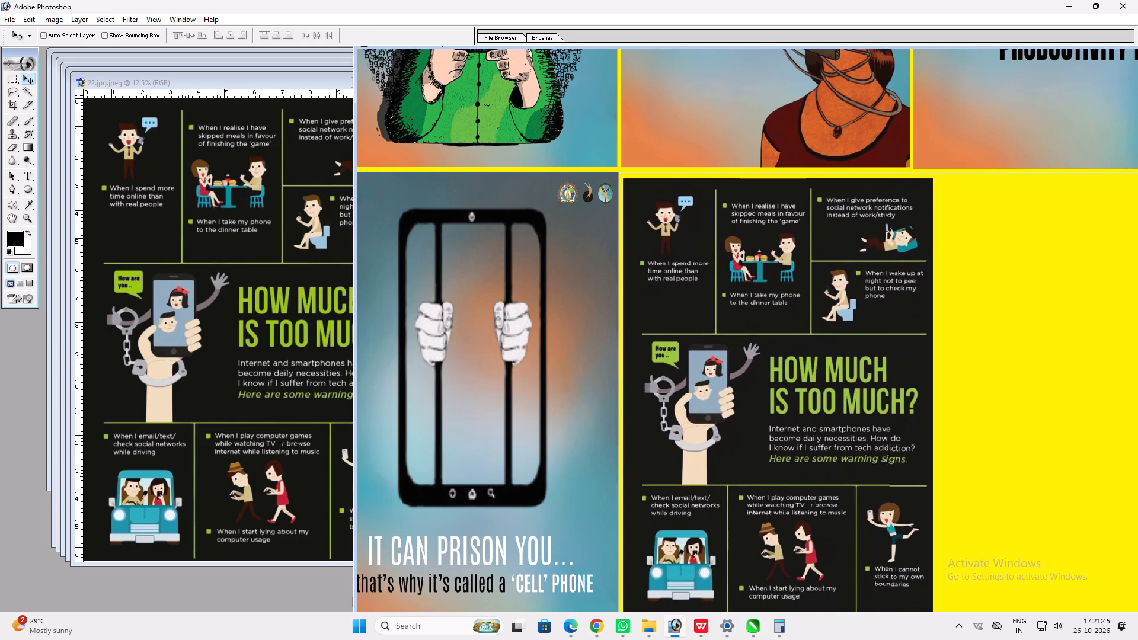
left_click_drag(800, 278, 799, 274)
Stretch the "HOW MUCH IS TOO MUCH?" poster down to the sheet's bottom edge, to about 109% height.
key("space")
key("space")
key("space")
key("space")
key("space")
key("space")
key("space")
key("space")
key("space")
key("space")
key("space")
key("space")
key("space")
right_click(776, 334)
right_click(776, 334)
left_click(790, 341)
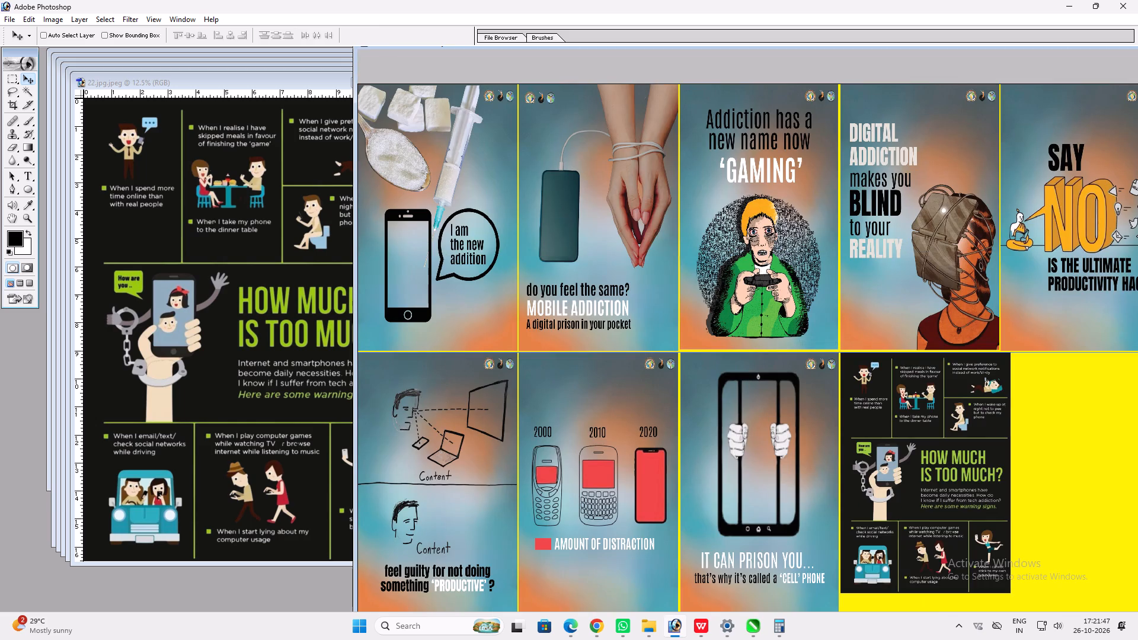
key("space")
key("space")
key("space")
key("space")
key("space")
key("space")
key("space")
right_click_drag(860, 488, 877, 493)
left_click(891, 499)
key("f")
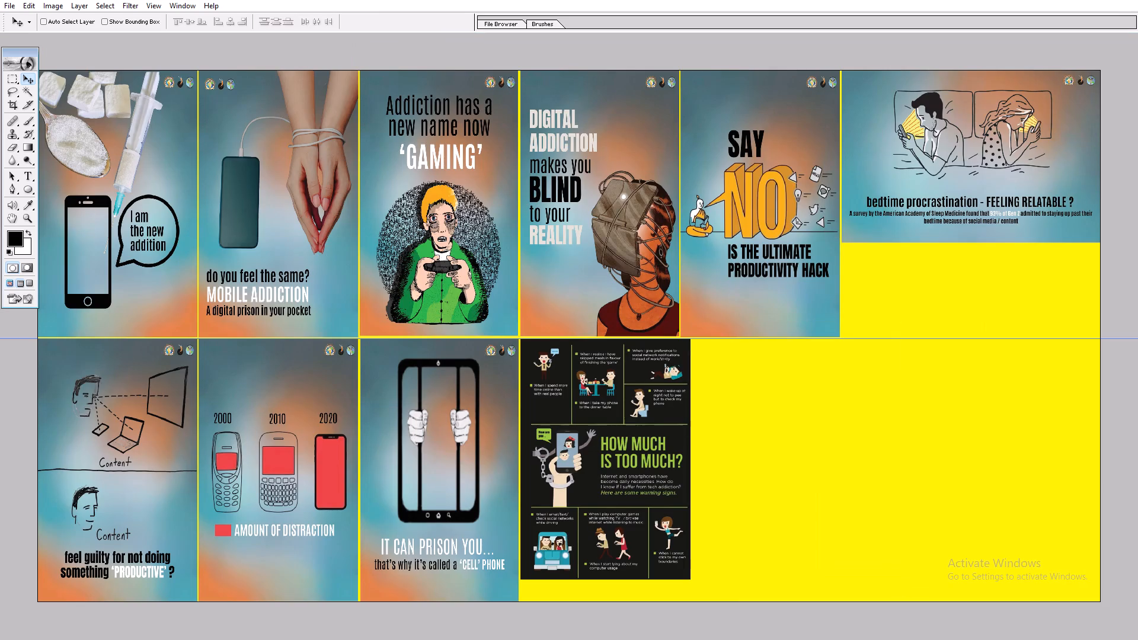
key("ctrl+t")
left_click_drag(600, 572, 595, 591, "shift")
key("shift+Return")
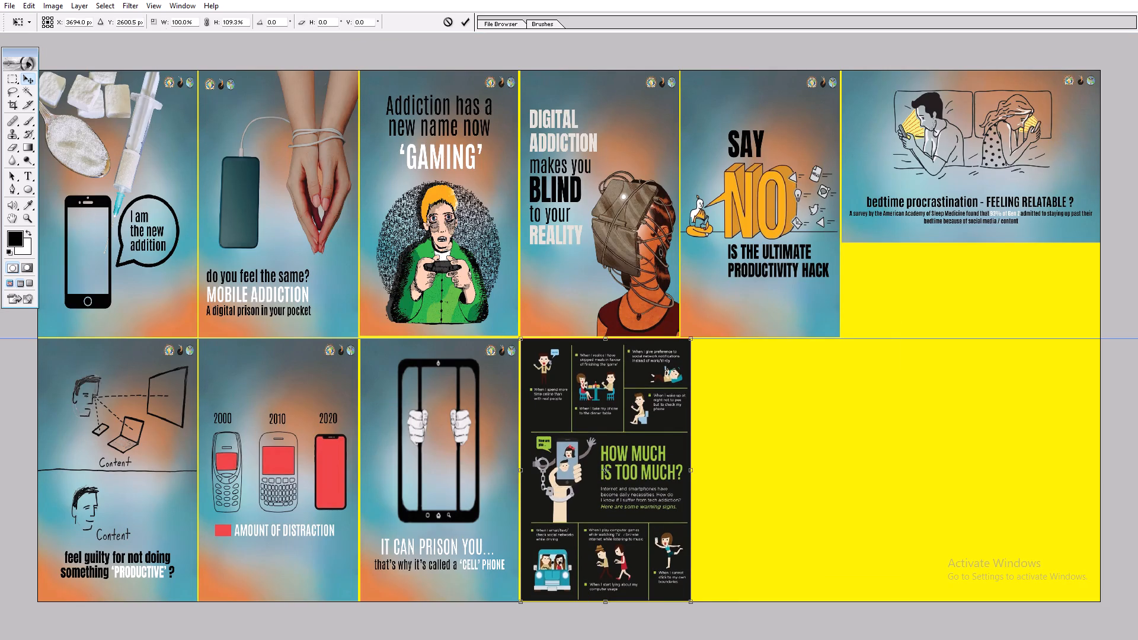
Narrow the "HOW MUCH IS TOO MUCH?" poster until its outer edge lines up with the "DIGITAL ADDICTION" poster above it.
key("v")
key("ctrl+t")
left_click_drag(684, 441, 676, 441, "shift")
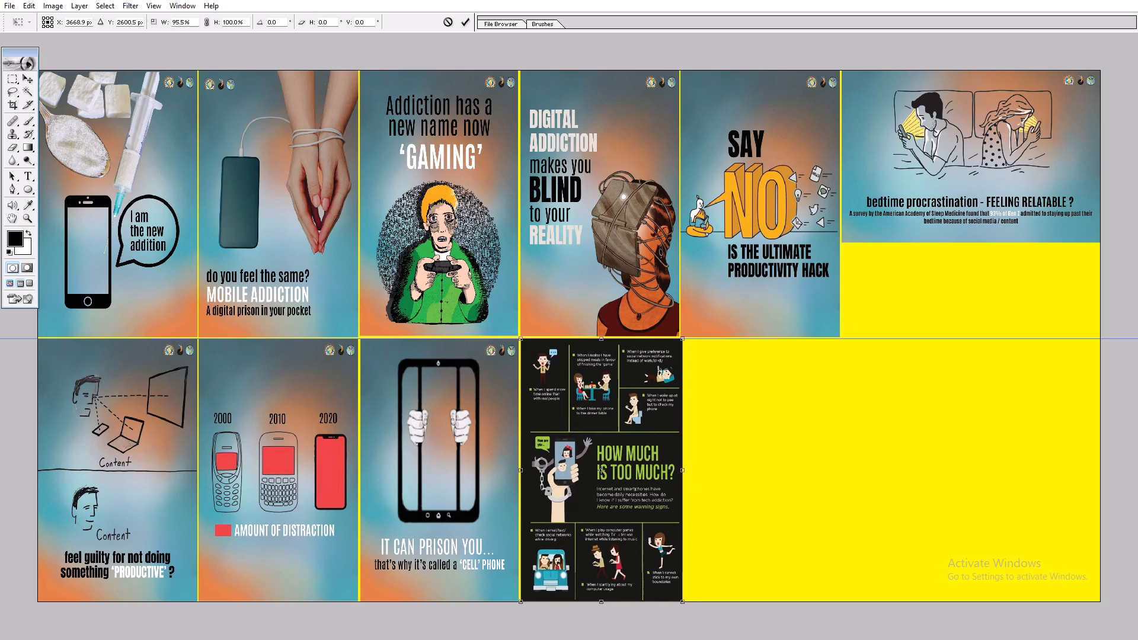
left_click_drag(676, 441, 675, 441, "shift")
key("shift+Return")
key("v")
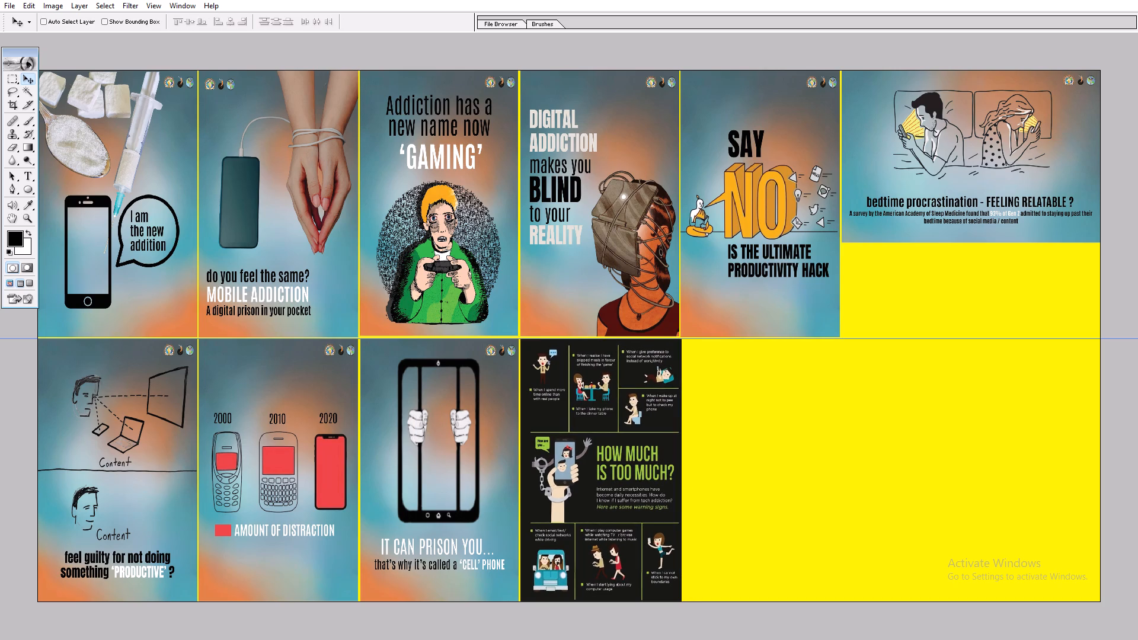
key("z")
left_click_drag(634, 315, 781, 457)
key("ctrl+t")
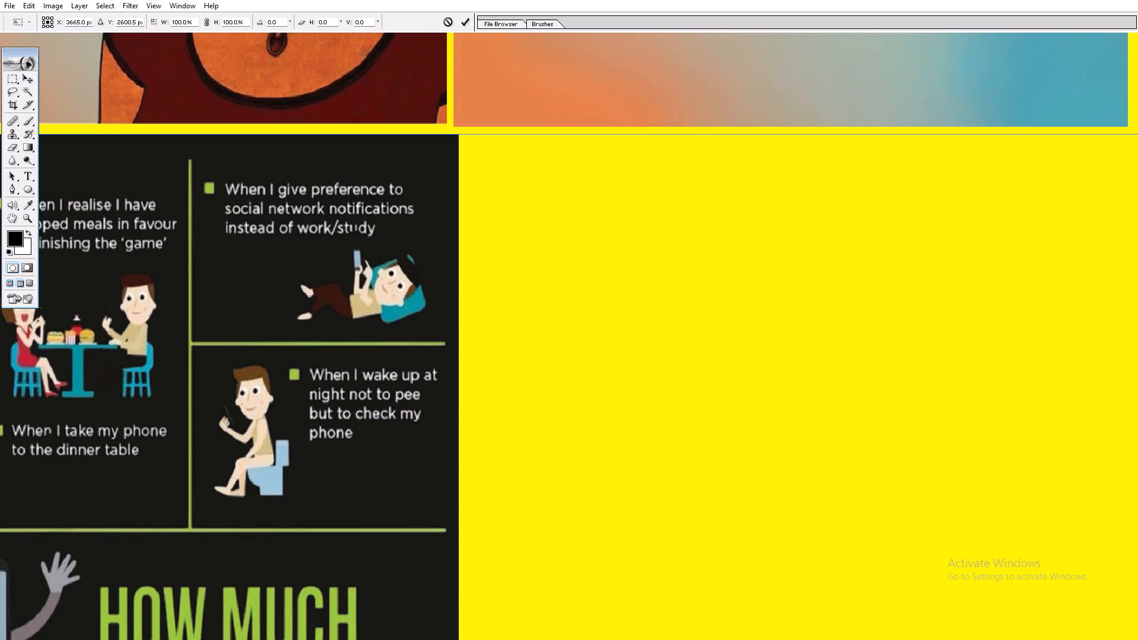
left_click_drag(459, 219, 450, 222, "shift")
key("Return")
key("v")
Fine-tune the lower edge of the "SAY NO" poster so it lines up with the neighbouring "DIGITAL ADDICTION" poster above the row gap.
right_click(408, 108)
right_click(408, 110)
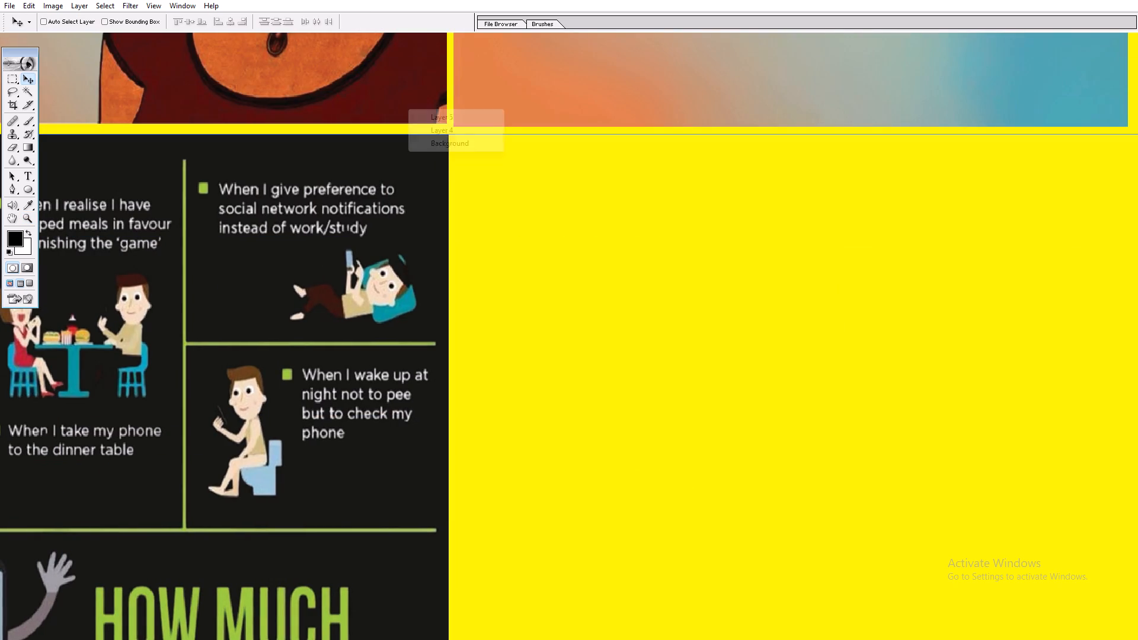
left_click(420, 114)
key("ctrl+t")
left_click(418, 125, "shift")
key("Return")
key("v")
right_click(457, 101, "ctrl+shift")
left_click(470, 105, "ctrl+shift")
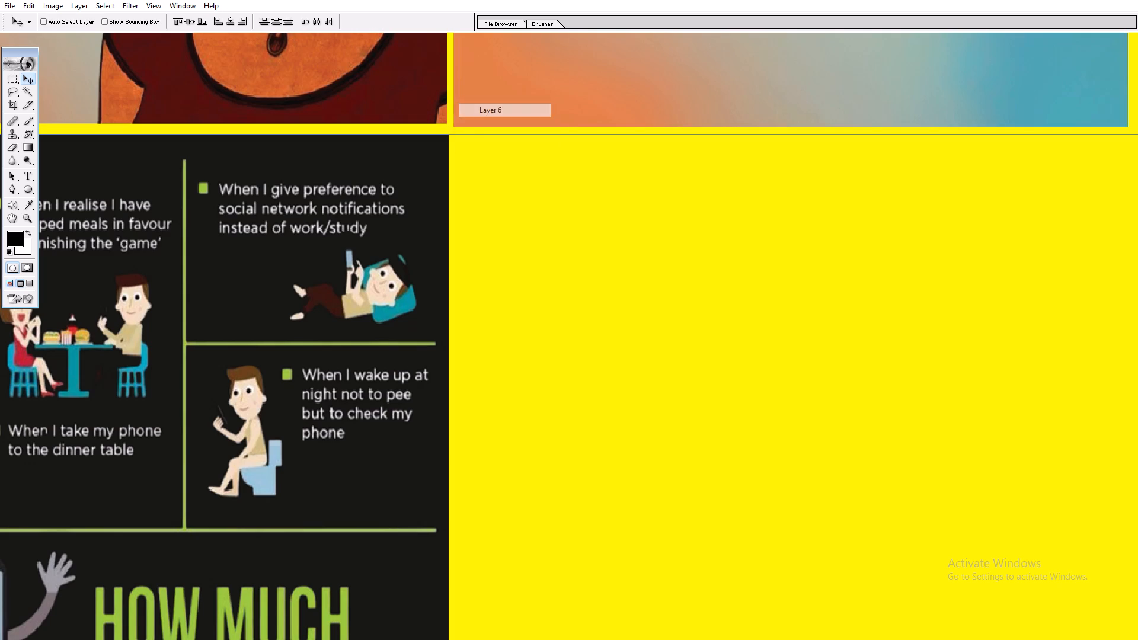
right_click(470, 94, "ctrl+shift")
left_click_drag(478, 97, 486, 97, "ctrl+shift")
key("ctrl+t")
left_click(499, 107)
key("ctrl+t")
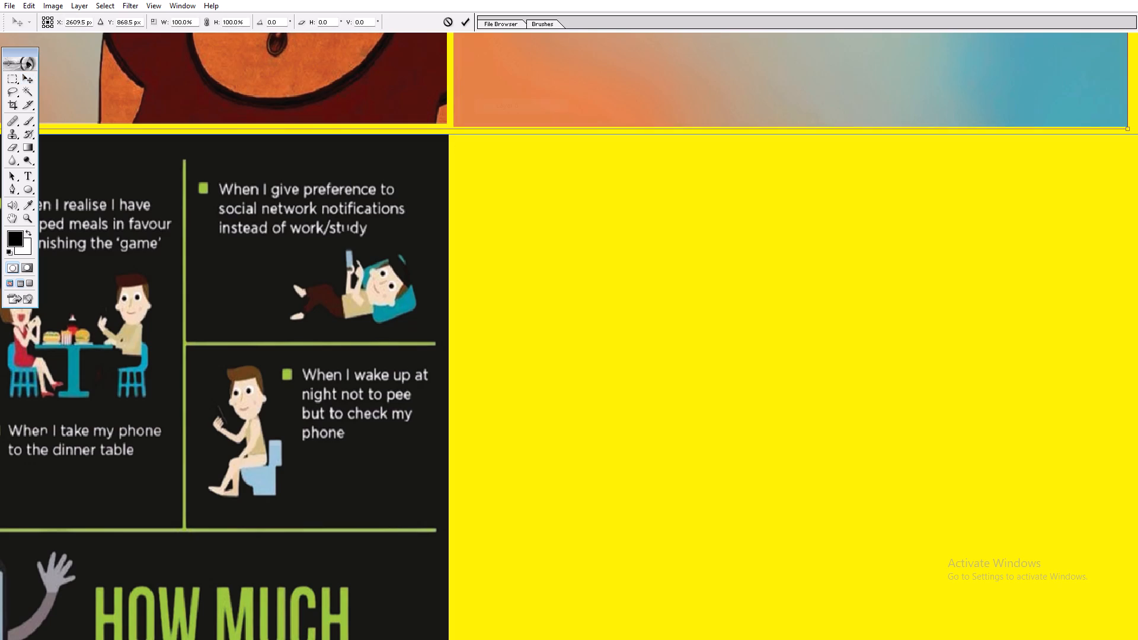
key("Return")
right_click(482, 102)
left_click(496, 105)
right_click_drag(486, 98, 495, 105, "ctrl+shift")
left_click_drag(500, 107, 506, 108, "ctrl+shift")
key("ctrl+t")
left_click(491, 125, "shift")
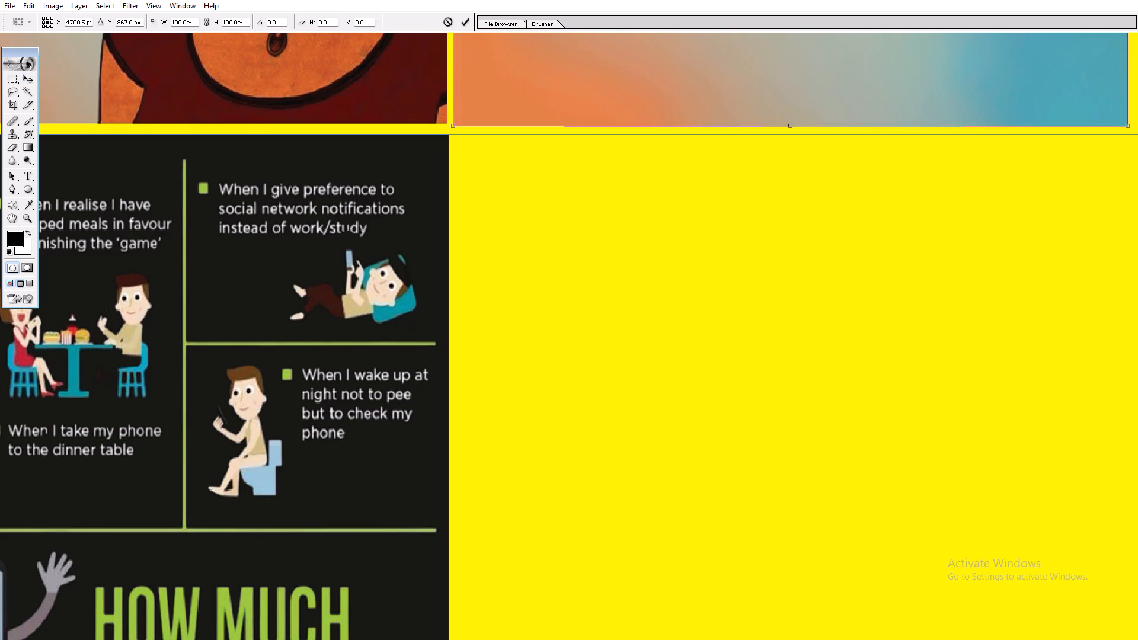
key("shift+Return")
key("v")
Close the source image of the "HOW MUCH IS TOO MUCH?" poster.
key("f")
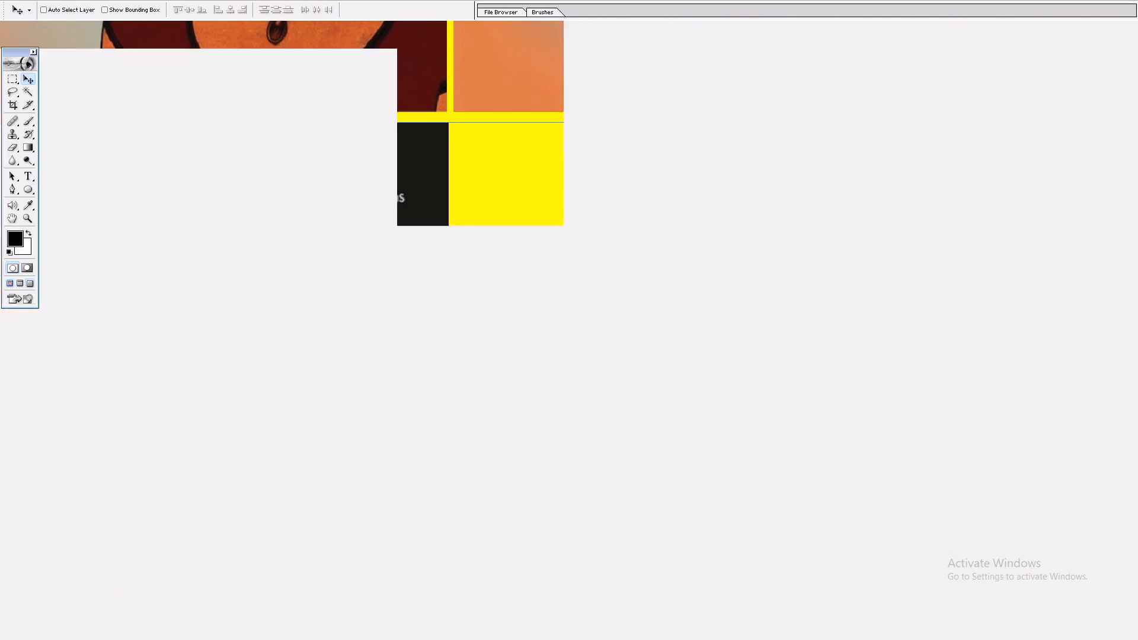
key("f")
key("f")
left_click(269, 300)
type("ff")
left_click(262, 290)
key("ctrl+w")
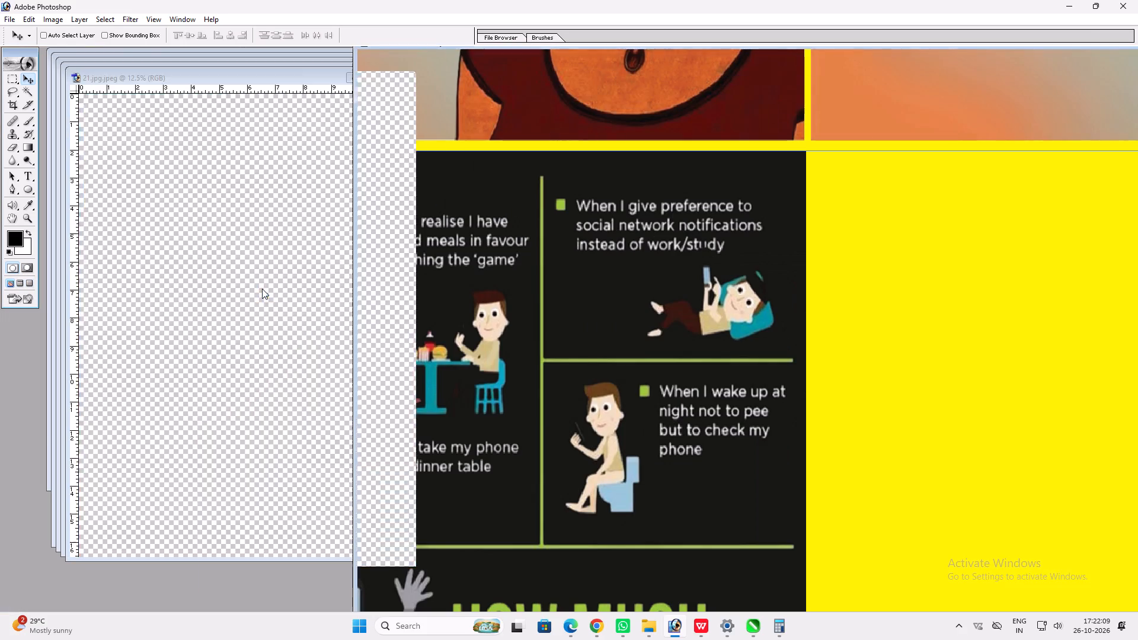
Copy the "TIME" lighter poster from 21.jpg.jpeg onto the sheet and scale it down proportionally to about a third of its size.
left_click(238, 259)
left_click_drag(229, 252, 705, 299)
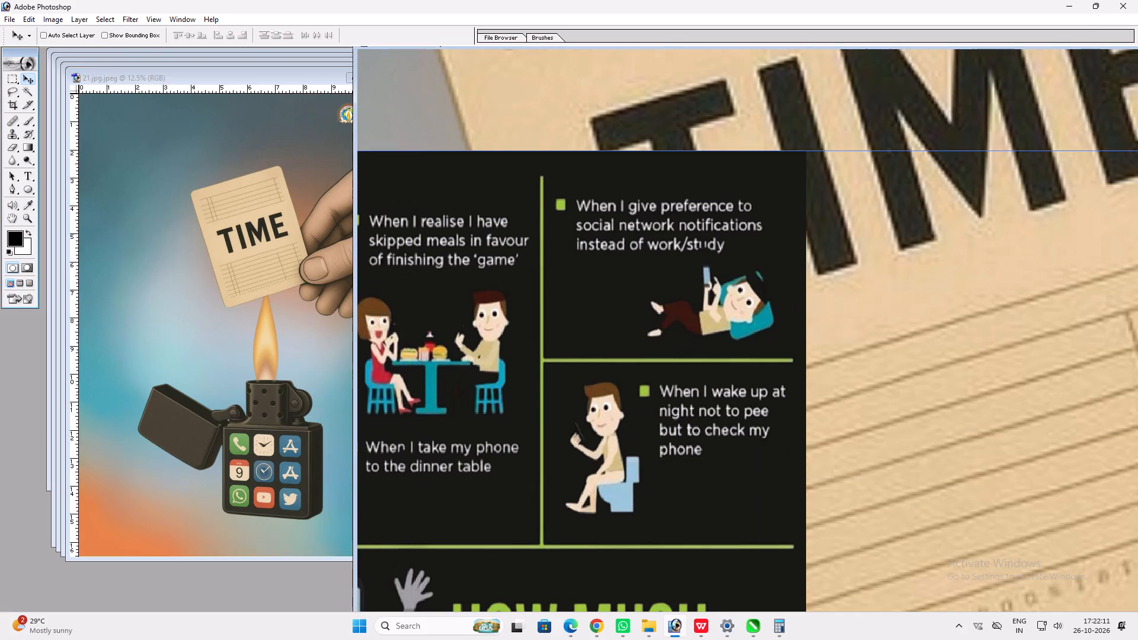
type("ff")
key("space")
key("space")
key("space")
key("space")
right_click_drag(628, 271, 642, 274)
left_click_drag(652, 278, 660, 279)
scroll(660, 279, "up", 3)
key("ctrl+t")
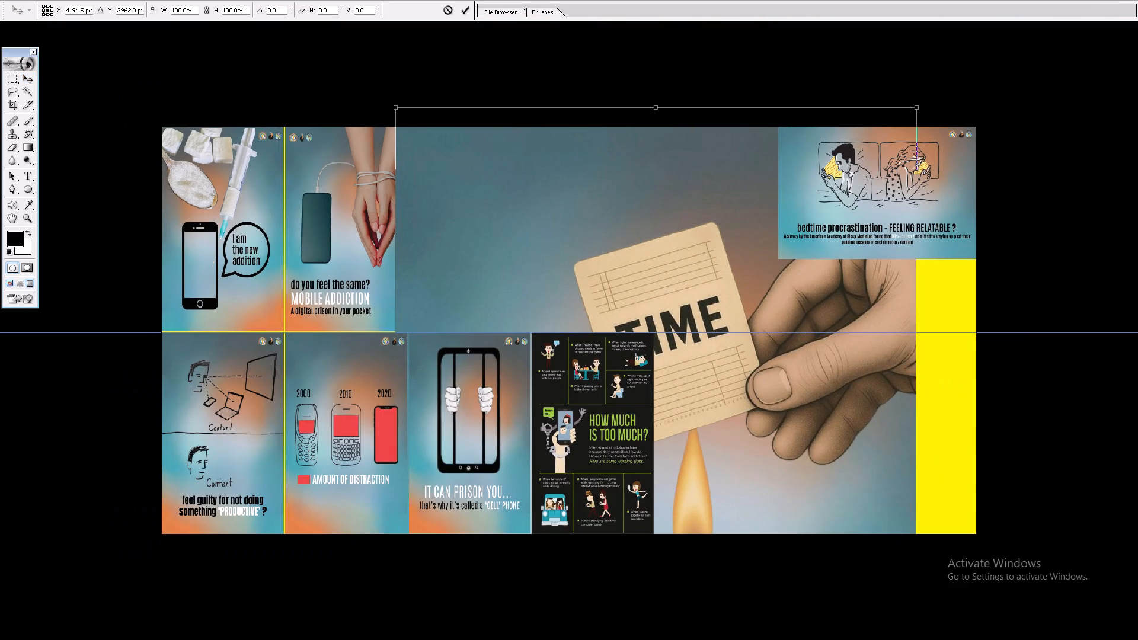
left_click_drag(918, 105, 712, 340, "alt+shift")
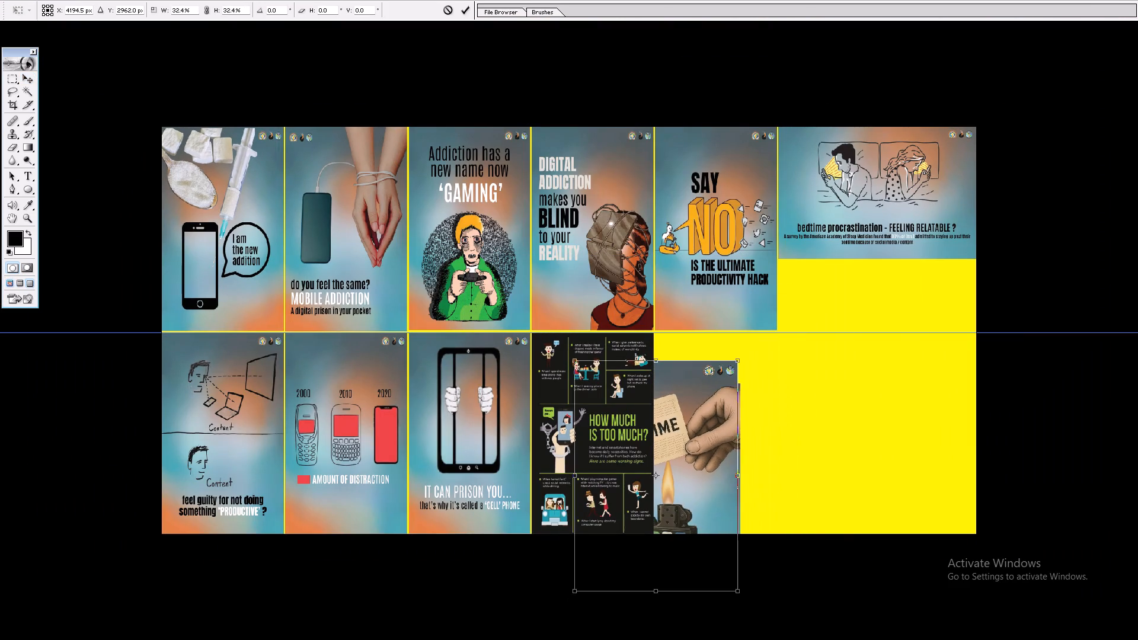
left_click_drag(712, 340, 709, 343, "alt+shift")
key("Return")
key("v")
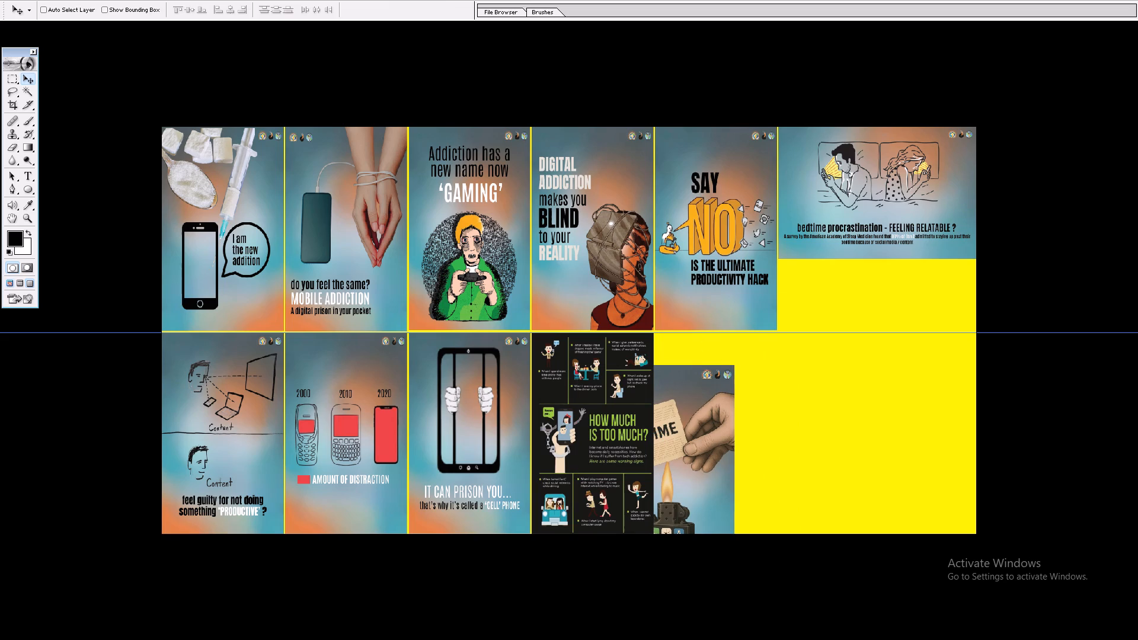
Move the "TIME" lighter poster beside the "HOW MUCH IS TOO MUCH?" poster with its upper edge on the row guide.
left_click_drag(662, 434, 742, 405)
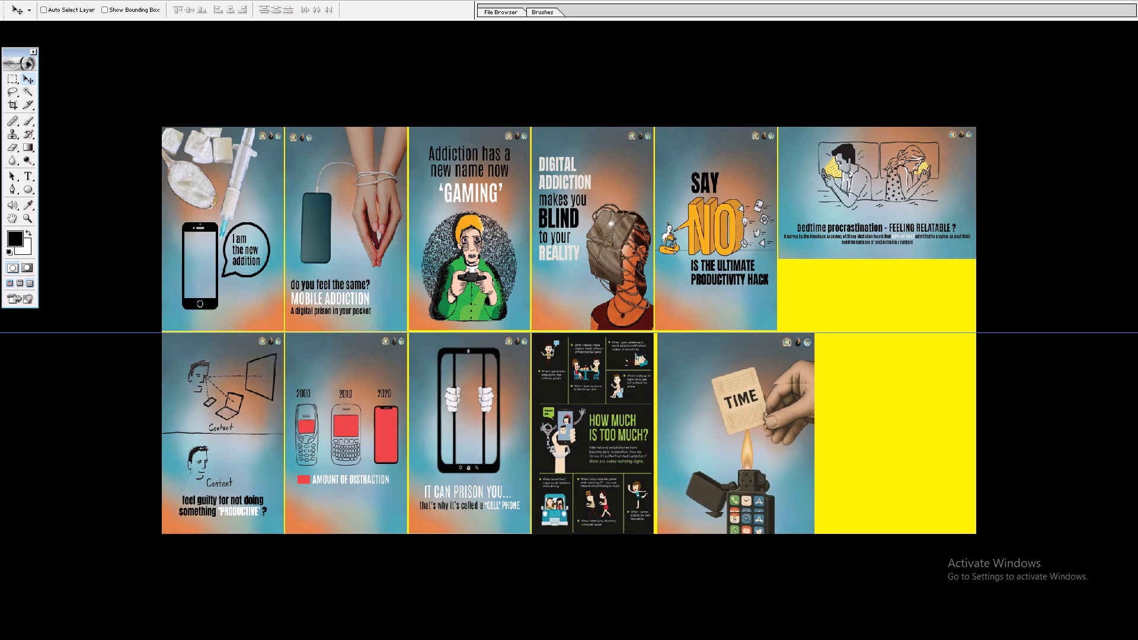
left_click_drag(742, 405, 741, 405)
Narrow the "TIME" poster slightly and leave only a thin yellow gap beside the "HOW MUCH IS TOO MUCH?" poster.
key("z")
left_click_drag(610, 299, 900, 617)
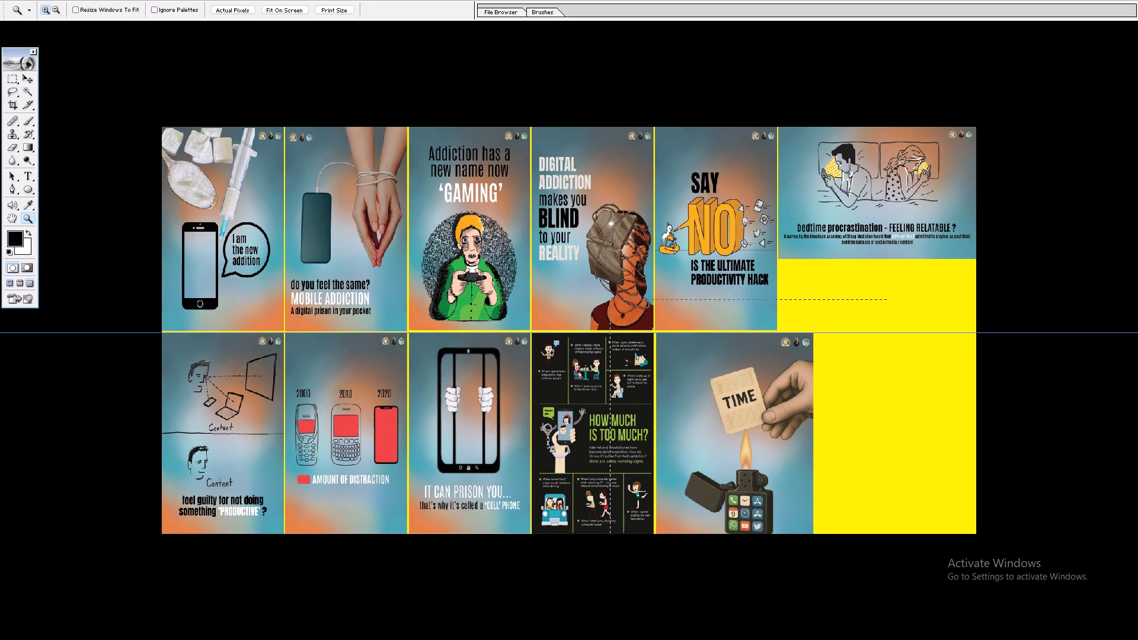
left_click_drag(900, 617, 910, 625)
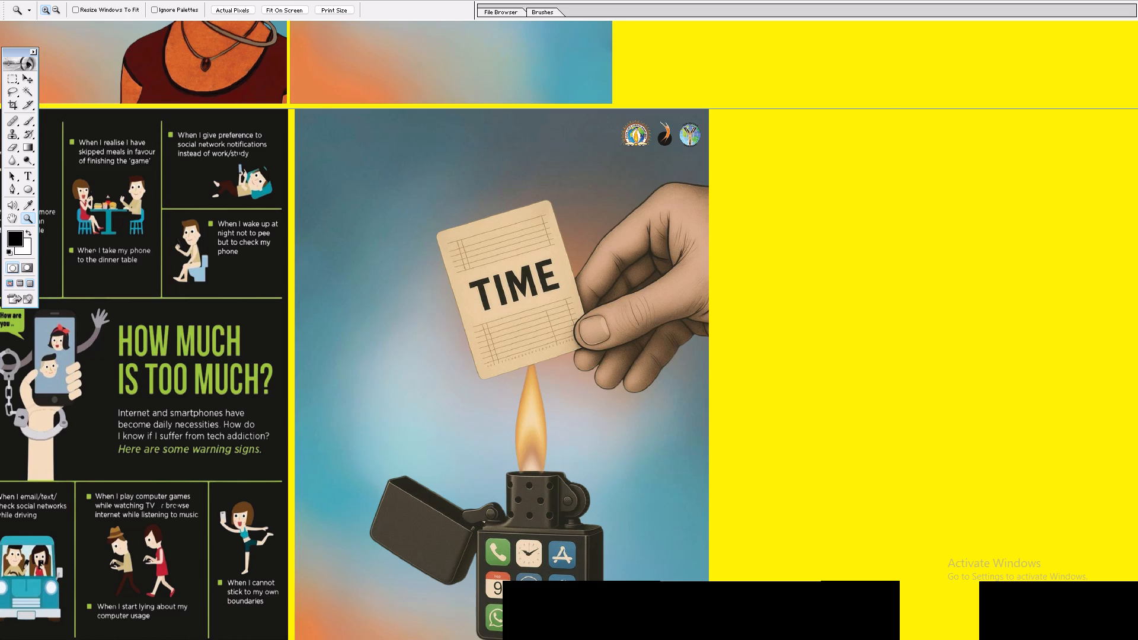
key("ctrl+t")
left_click_drag(702, 150, 688, 151, "shift")
key("ctrl+z")
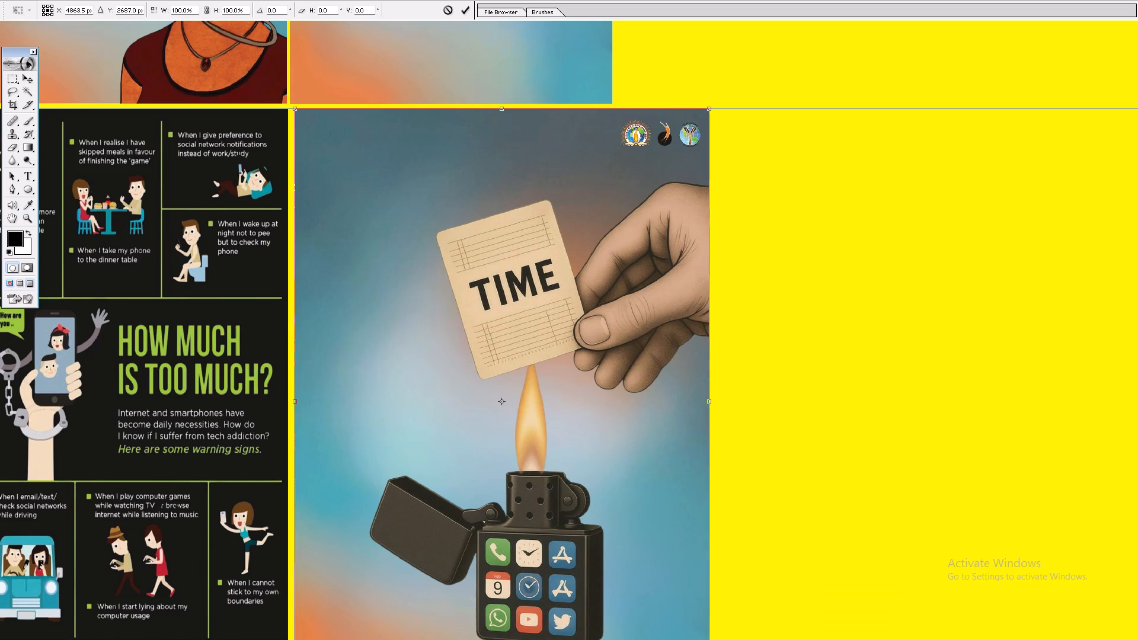
left_click_drag(714, 168, 692, 169, "shift")
key("Return")
key("v")
left_click(601, 193, "shift")
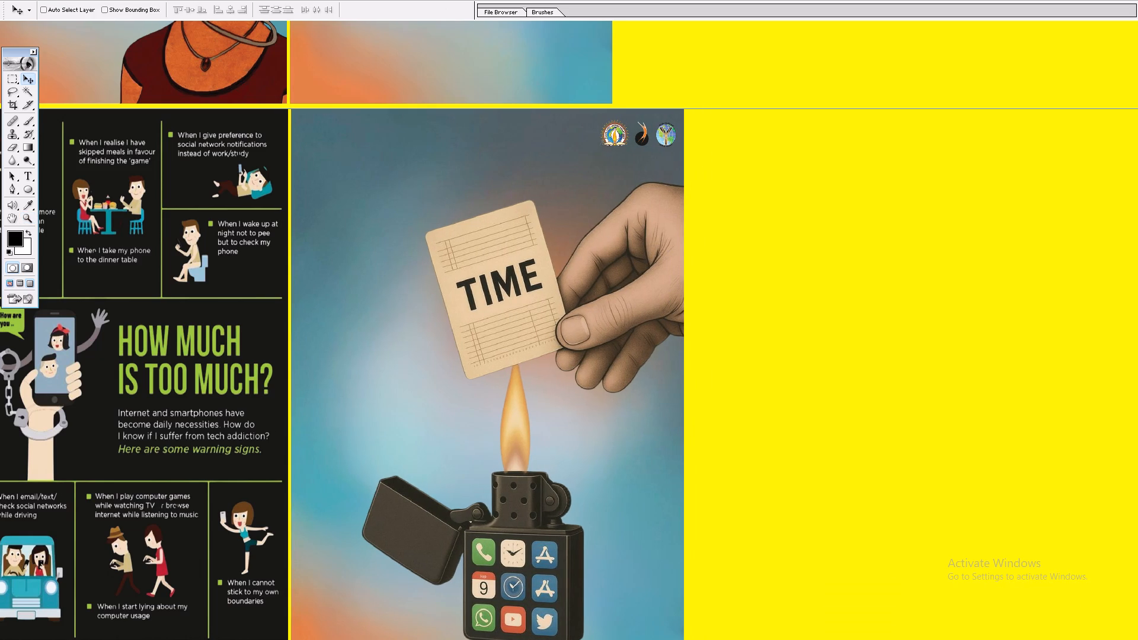
Scale the "TIME" poster down proportionally and realign it to the row guide beside the "HOW MUCH IS TOO MUCH?" poster.
key("ctrl+t")
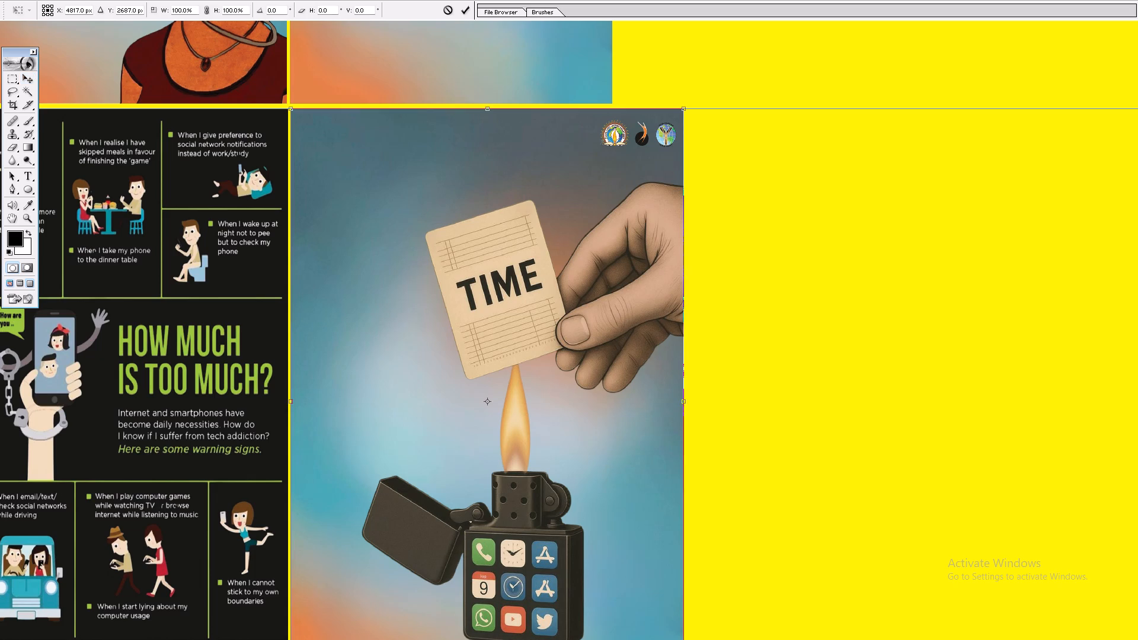
left_click_drag(685, 110, 615, 232, "shift")
key("shift+Return")
key("v")
left_click_drag(533, 325, 541, 251)
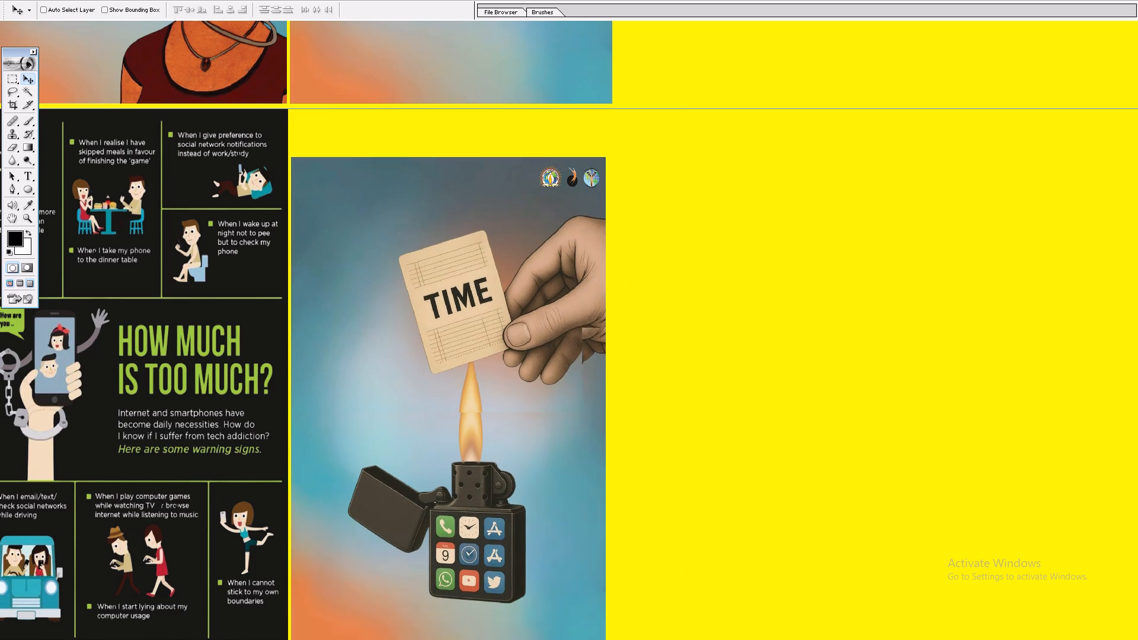
left_click_drag(541, 251, 549, 212)
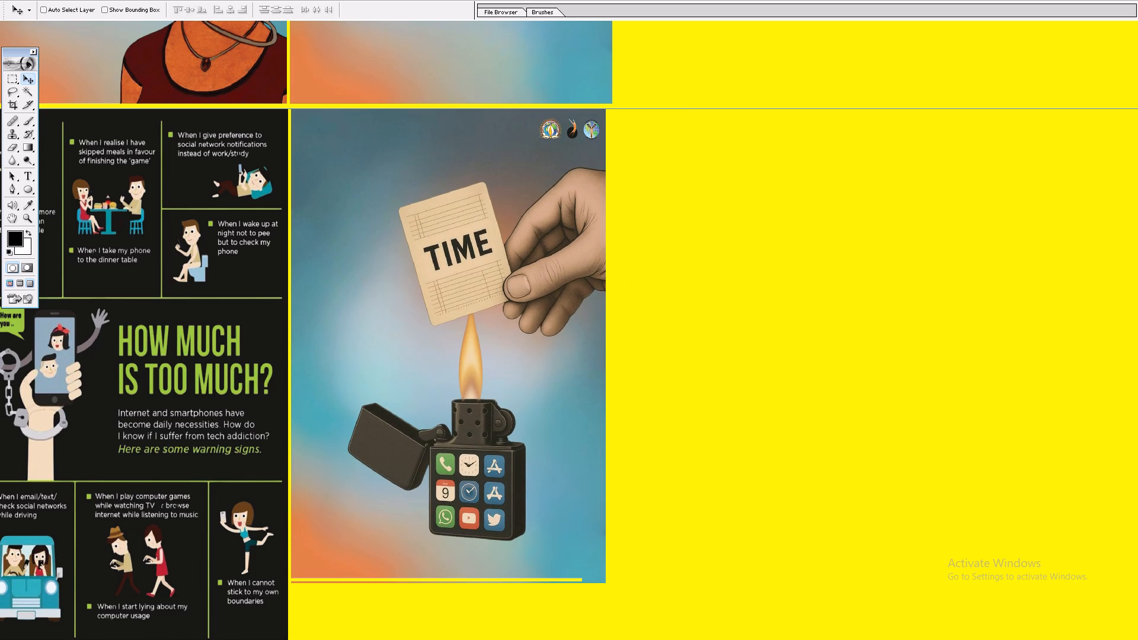
left_click(274, 186, "ctrl")
key("Left")
left_click(359, 191, "ctrl")
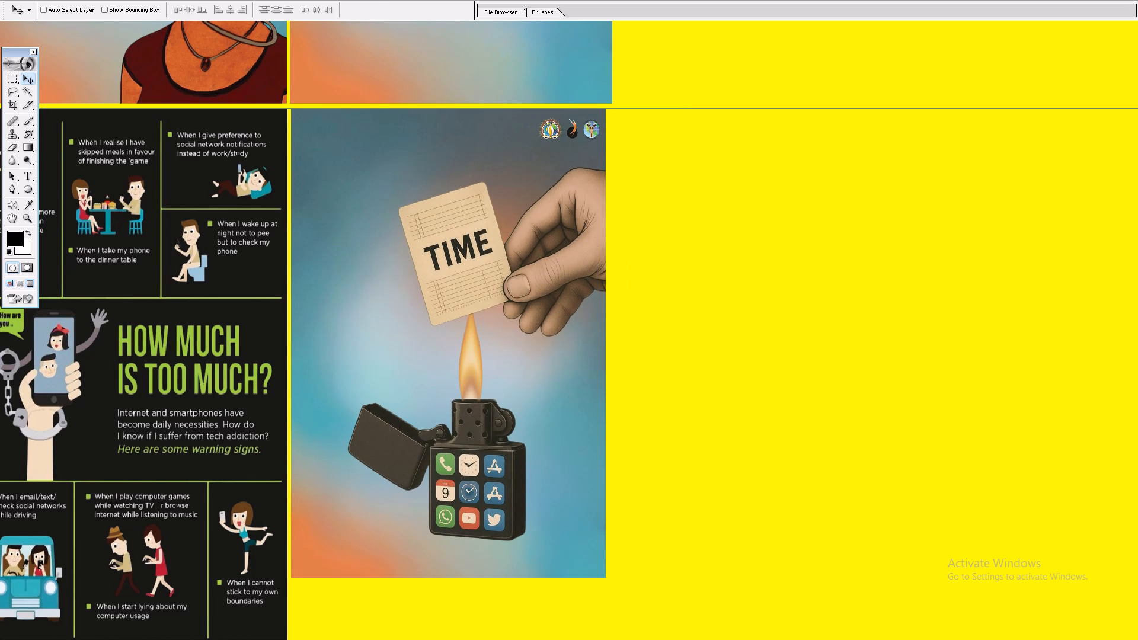
Stretch the lower edge of the "TIME" poster to the bottom of the sheet.
key("ctrl+t")
key("shift+Return")
key("shift+space")
key("shift+space")
key("shift+space")
key("shift+space")
key("shift+space")
right_click_drag(502, 502, 510, 504)
left_click(526, 509)
key("ctrl+t")
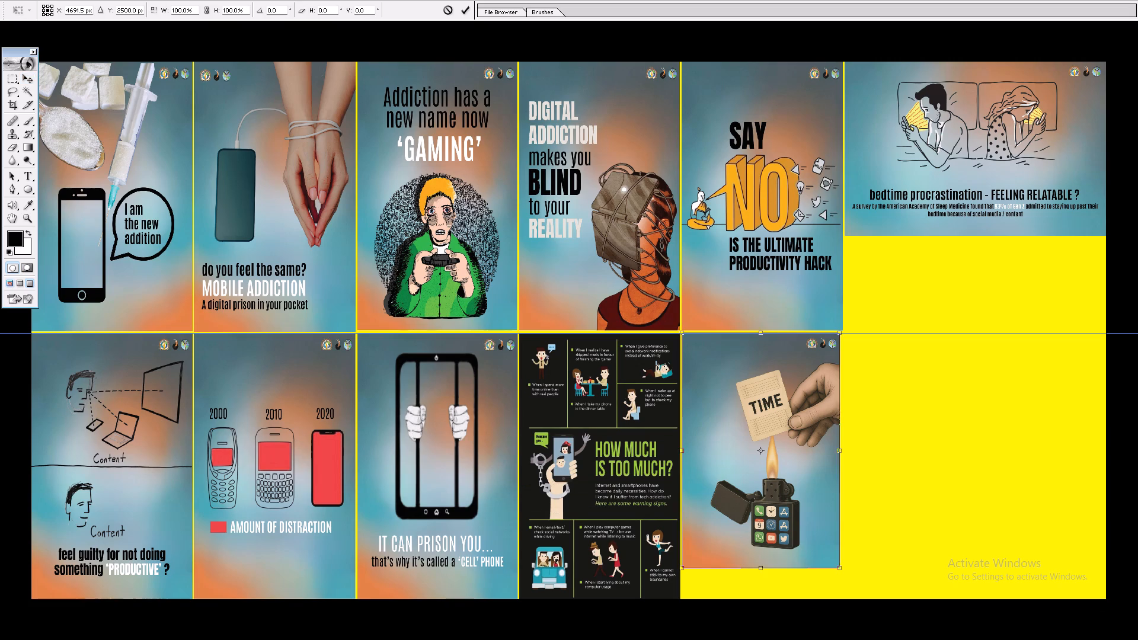
left_click_drag(754, 564, 754, 590, "shift")
key("shift+Return")
key("v")
Widen the "TIME" poster until its outer edge lines up with the "SAY NO" poster above it.
key("z")
left_click_drag(660, 337, 940, 603)
key("ctrl+t")
key("space")
key("space")
key("space")
left_click_drag(644, 204, 659, 312)
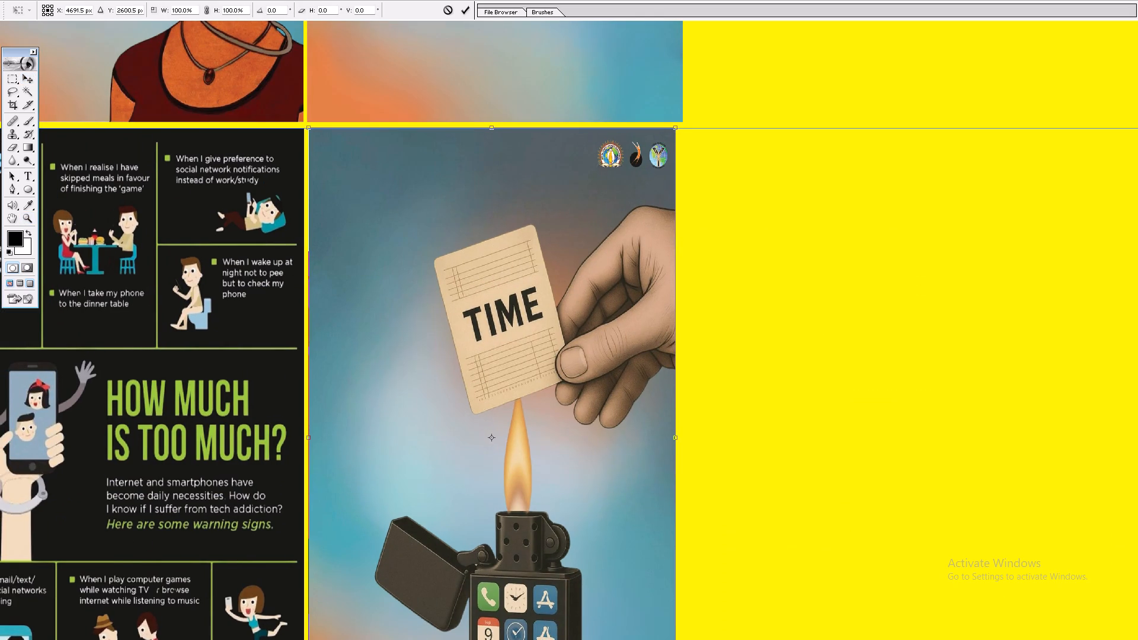
left_click_drag(680, 207, 688, 206, "shift")
key("shift+Return")
key("v")
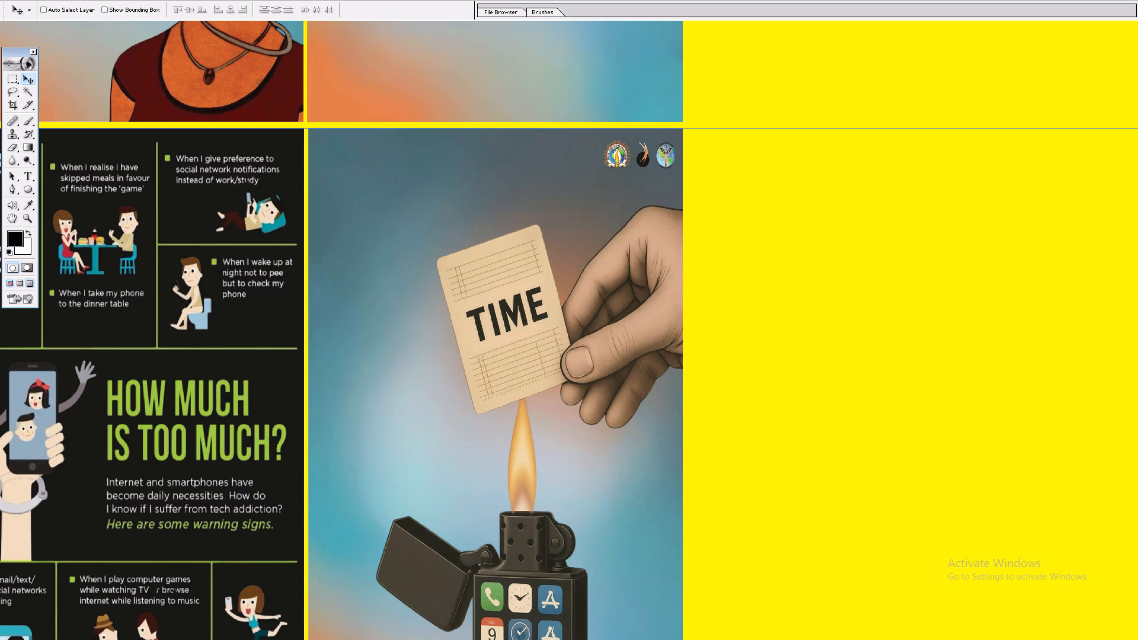
key("Left")
Close the "TIME" poster's source image 21.jpg.jpeg.
type("ff")
key("f")
key("f")
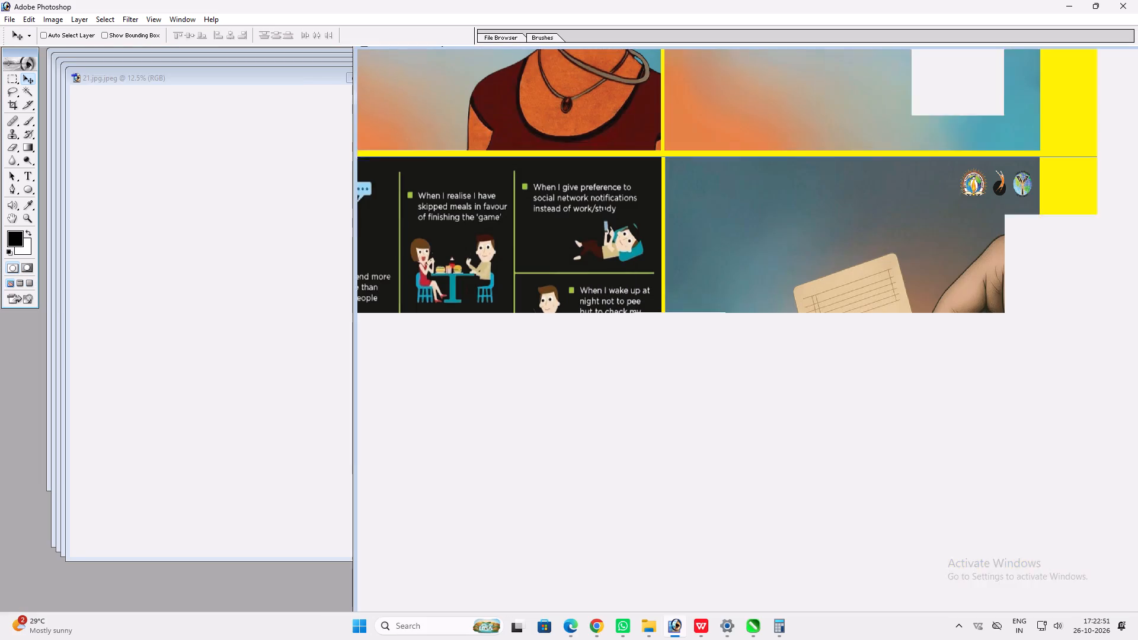
left_click(243, 273)
key("ctrl+w")
Copy the "WHAT DO YOU CHOOSE?" poster from 8.jpg.jpeg onto the sheet and scale it down proportionally to fit a row slot.
left_click(219, 242)
left_click_drag(209, 238, 723, 271)
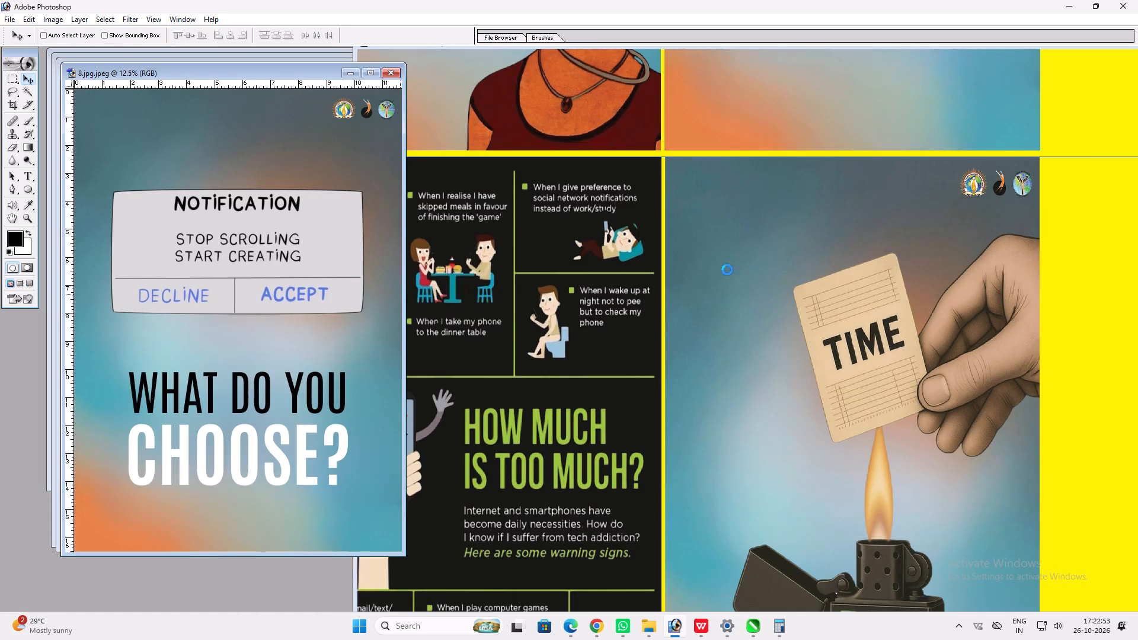
key("f")
key("space")
key("space")
key("space")
key("space")
key("space")
right_click_drag(660, 232, 676, 233)
left_click(687, 236)
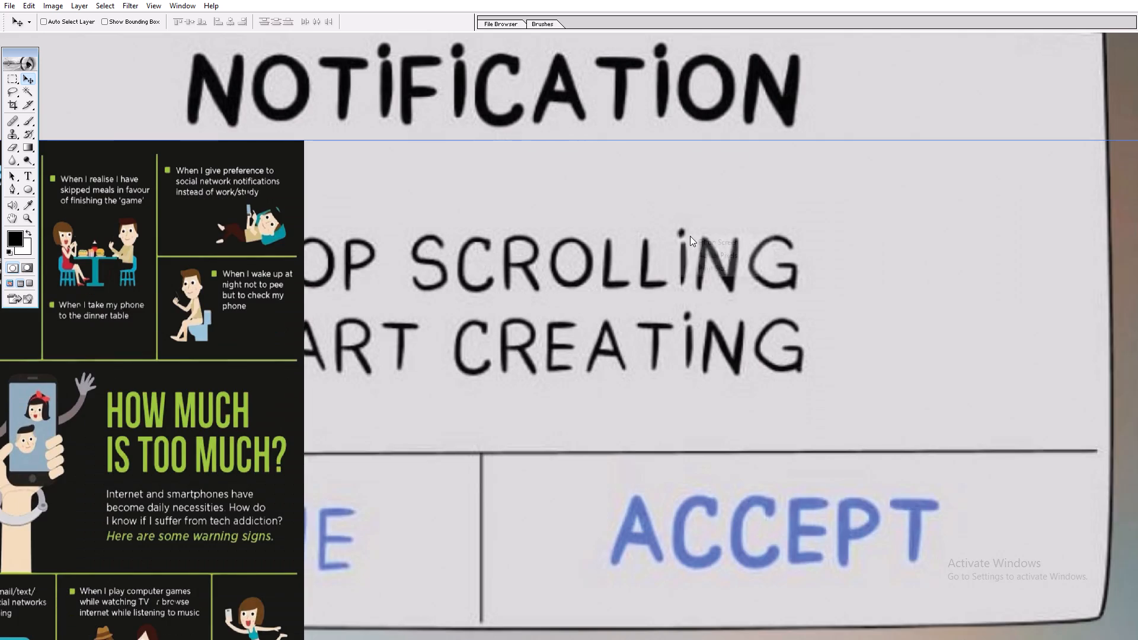
key("ctrl+t")
scroll(849, 222, "up", 4, "ctrl")
left_click_drag(936, 156, 887, 204, "alt+shift")
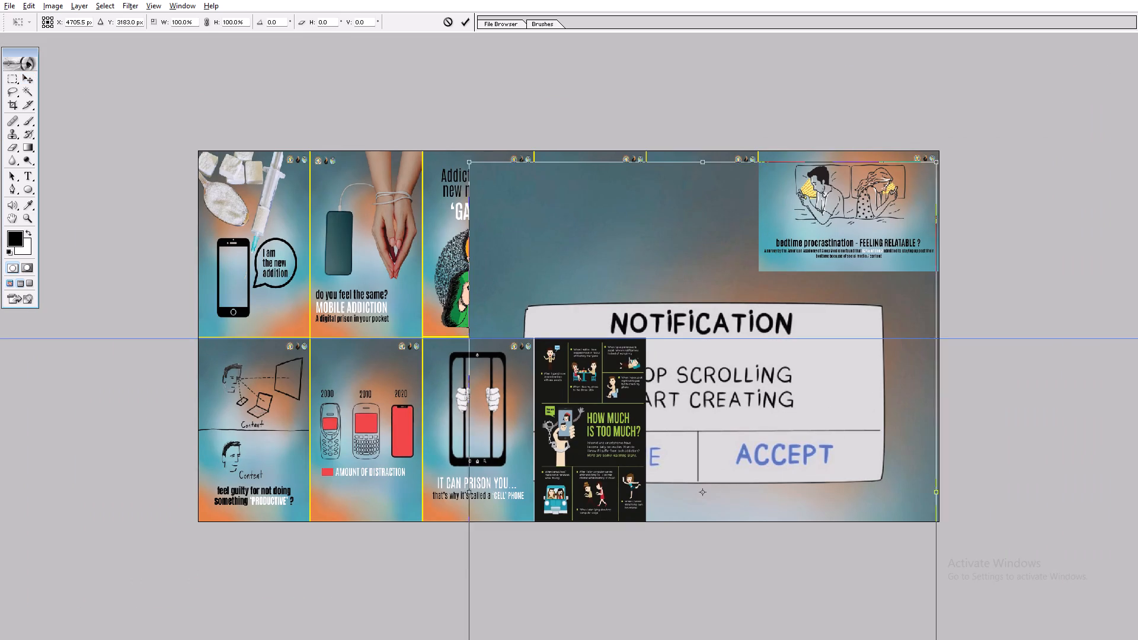
left_click_drag(887, 204, 741, 370, "alt+shift")
key("Return")
Move the "WHAT DO YOU CHOOSE?" poster beside the "TIME" poster in the lower row.
key("v")
left_click_drag(714, 470, 865, 372)
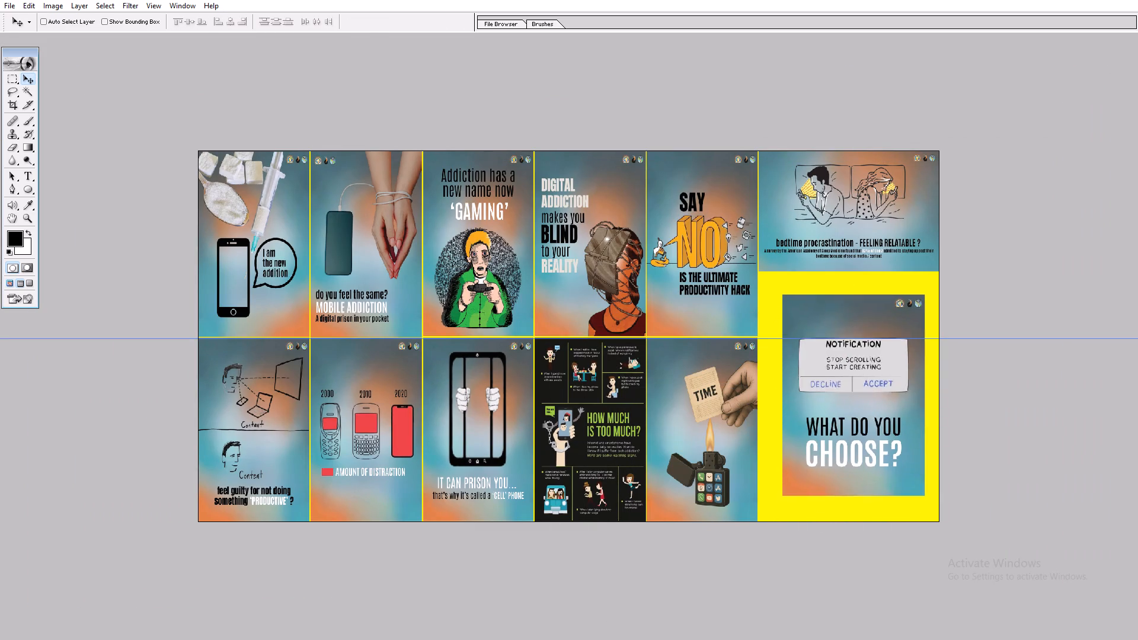
left_click_drag(865, 372, 843, 418)
Shrink and narrow the "WHAT DO YOU CHOOSE?" poster slightly, aligning it to the row guide with a thin gap beside the "TIME" poster.
key("z")
left_click_drag(699, 319, 988, 603)
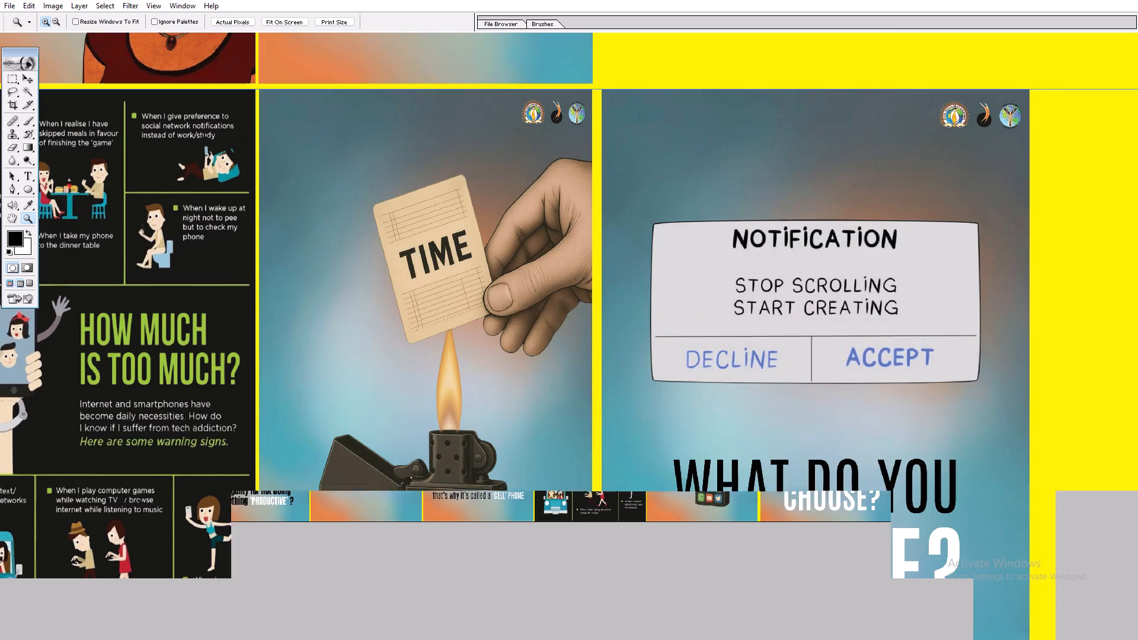
key("ctrl+t")
left_click_drag(1028, 89, 1012, 95, "shift")
key("shift+Return")
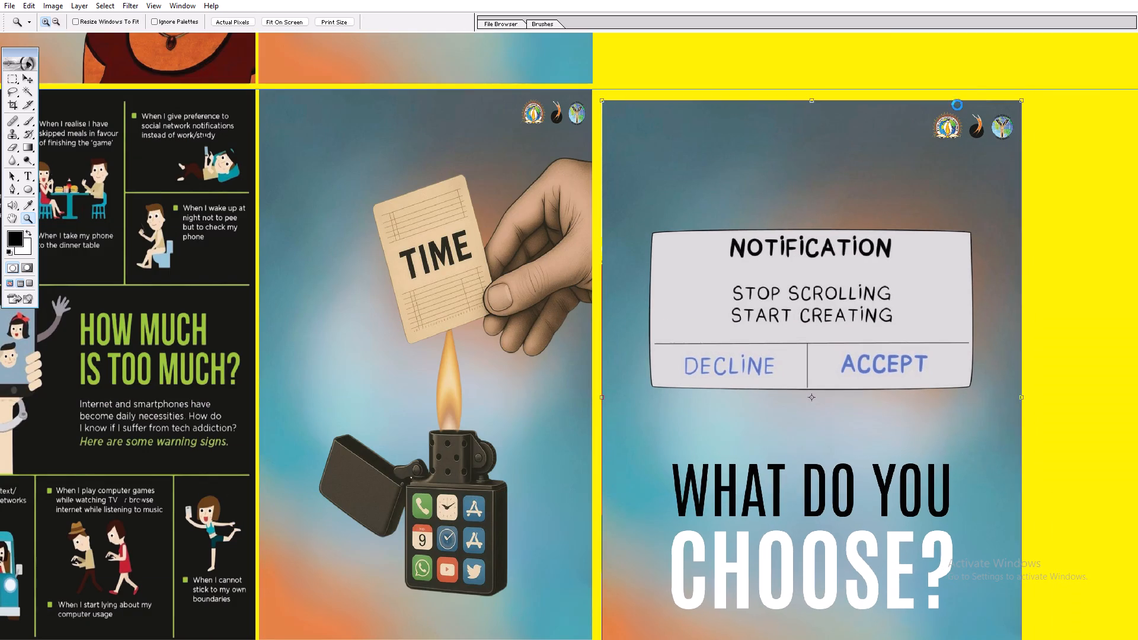
key("v")
left_click_drag(768, 247, 764, 239)
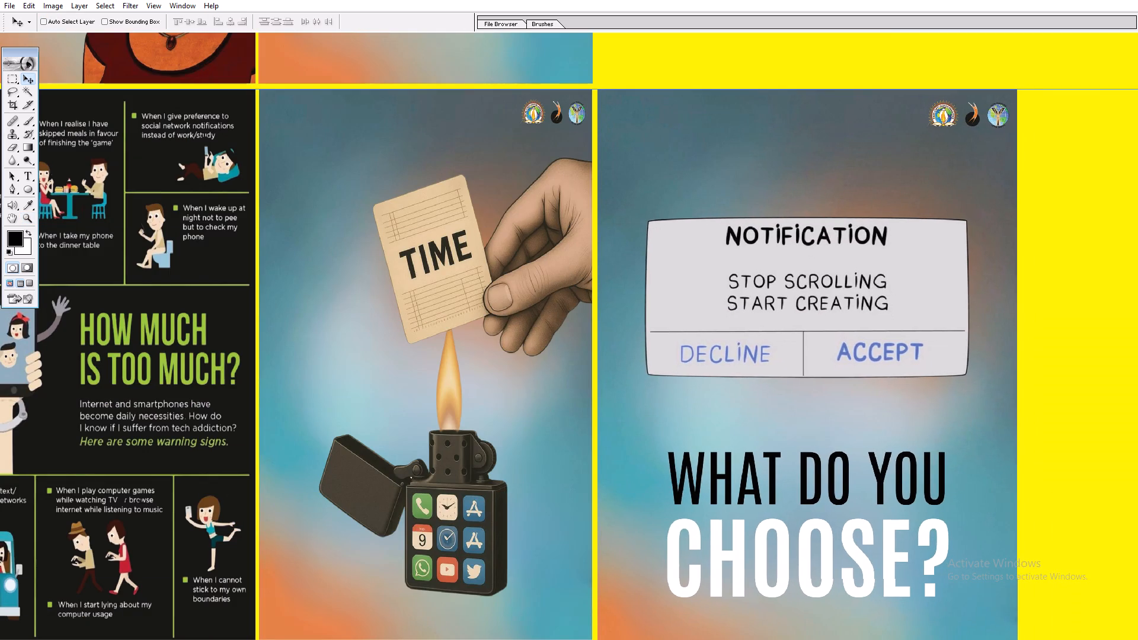
left_click_drag(764, 239, 762, 239)
key("ctrl+t")
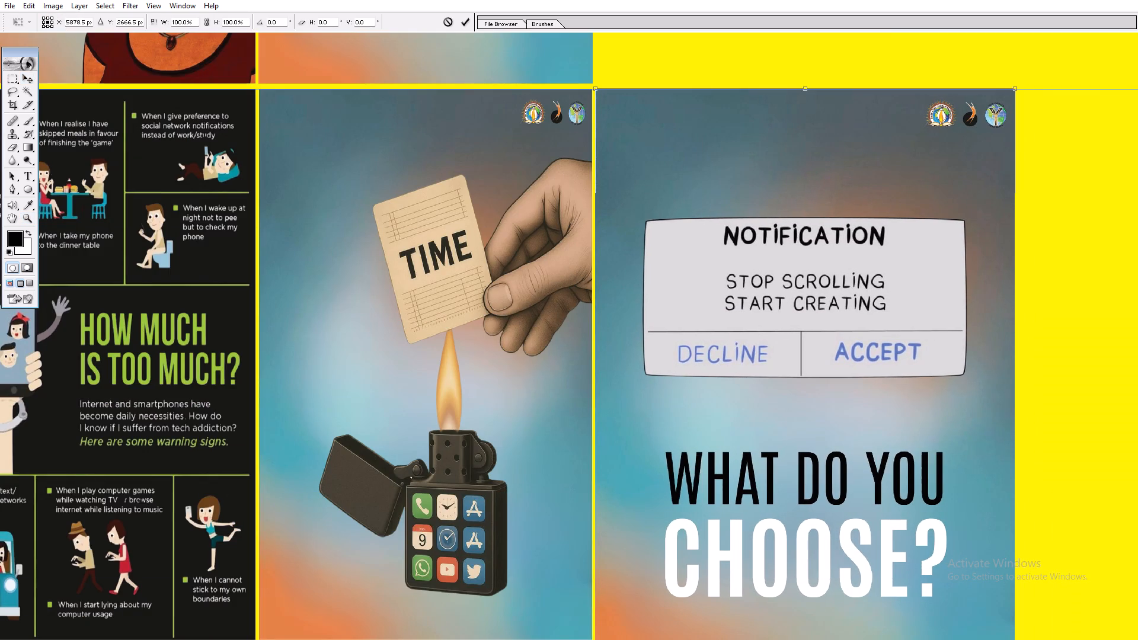
left_click_drag(1014, 195, 982, 194, "shift")
key("Return")
Shorten the "WHAT DO YOU CHOOSE?" poster until its lower edge meets the bottom of the sheet.
key("space")
key("space")
key("space")
key("space")
key("space")
key("space")
key("space")
key("space")
key("space")
key("space")
right_click(809, 251)
left_click(827, 257)
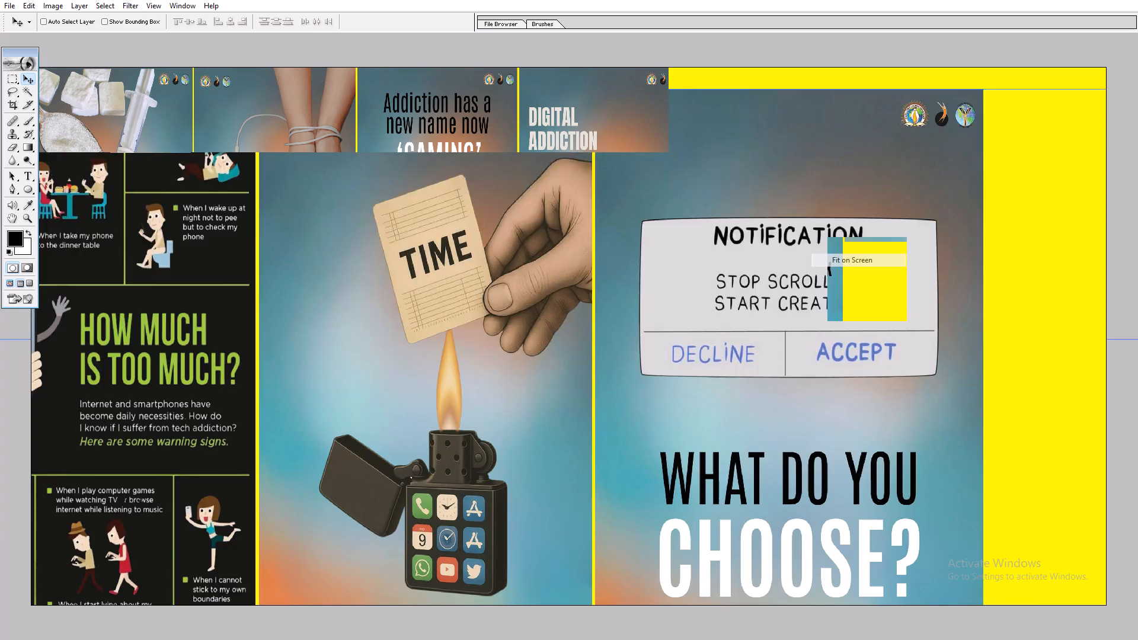
key("ctrl+t")
left_click_drag(888, 621, 888, 606, "shift")
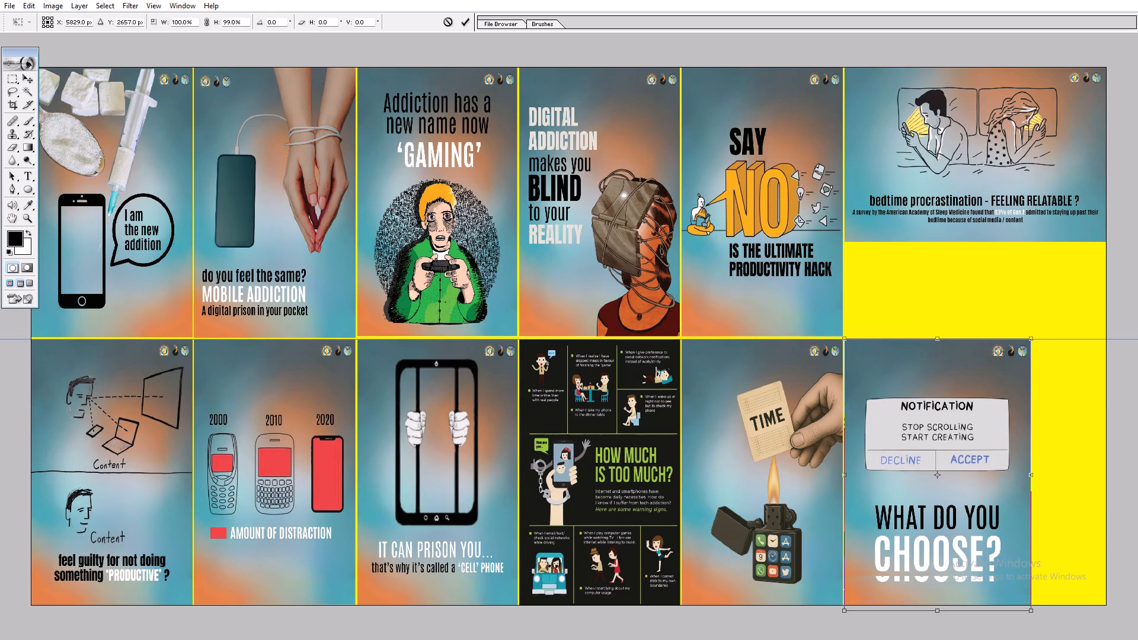
left_click_drag(888, 606, 890, 604, "shift")
key("shift+Return")
key("v")
Overlay the "WHAT DO YOU CHOOSE?" poster on the "TIME" poster, narrow it to match, and move it back beside it with a thin gap.
left_click_drag(935, 550, 826, 535, "shift")
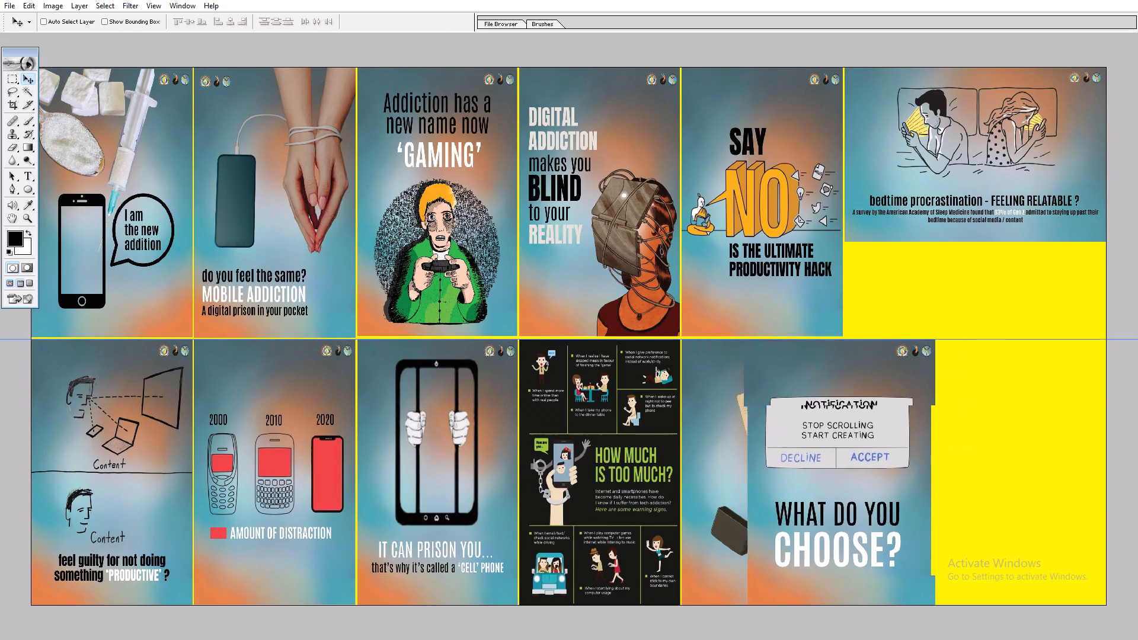
left_click_drag(826, 535, 774, 531, "shift")
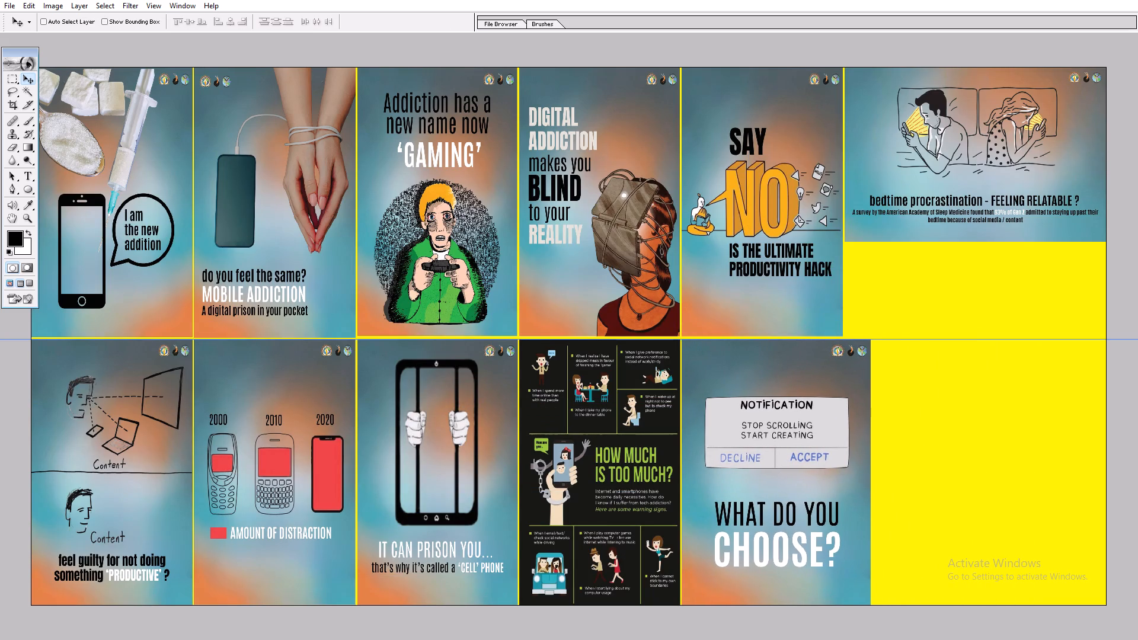
key("ctrl+t")
left_click_drag(874, 431, 853, 435, "shift")
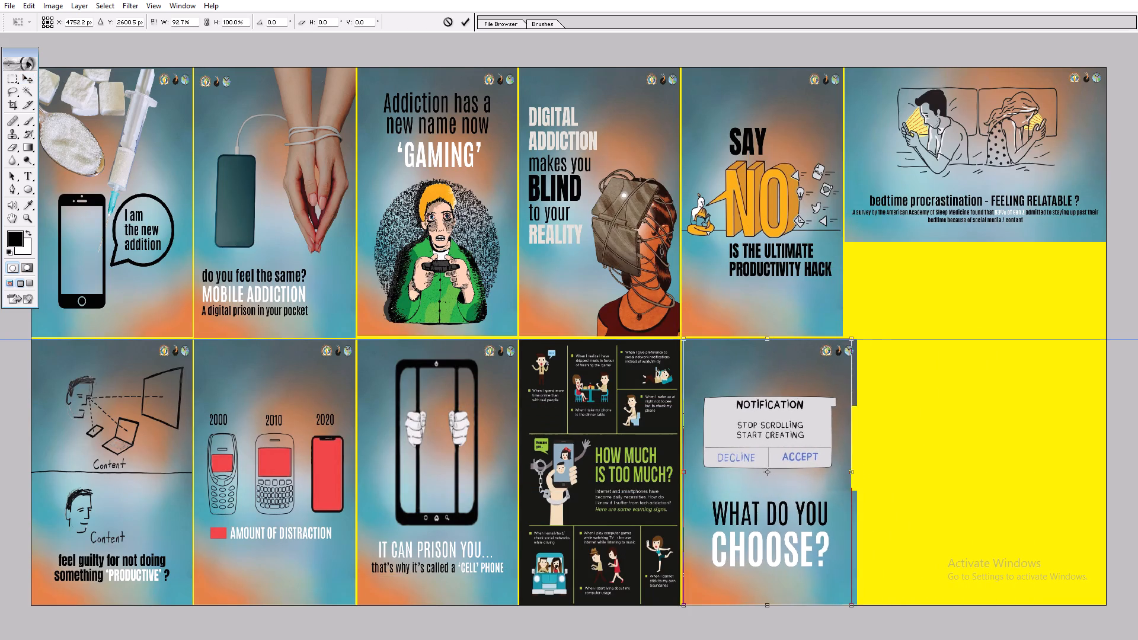
left_click_drag(853, 435, 848, 436, "shift")
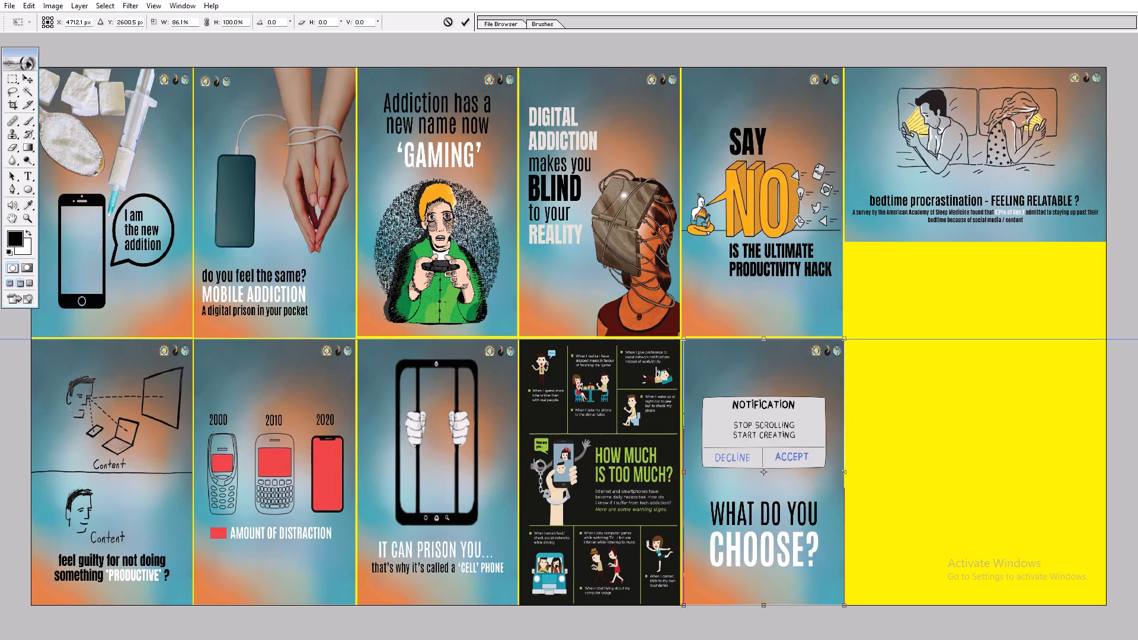
key("Return")
key("v")
left_click_drag(789, 423, 963, 412, "shift")
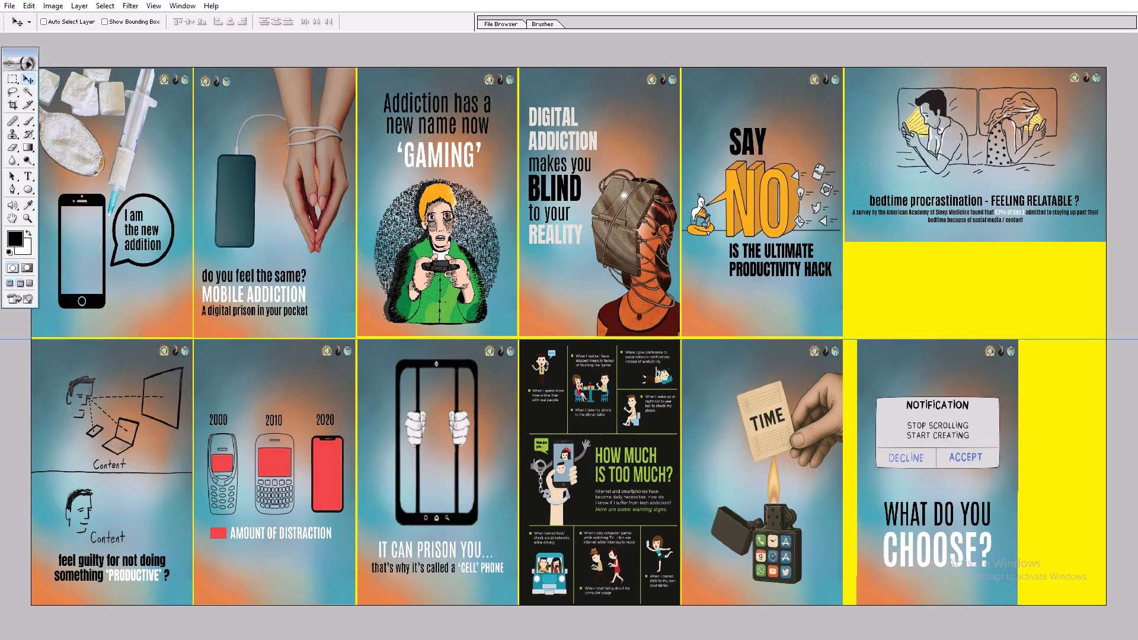
left_click_drag(963, 412, 952, 415, "shift")
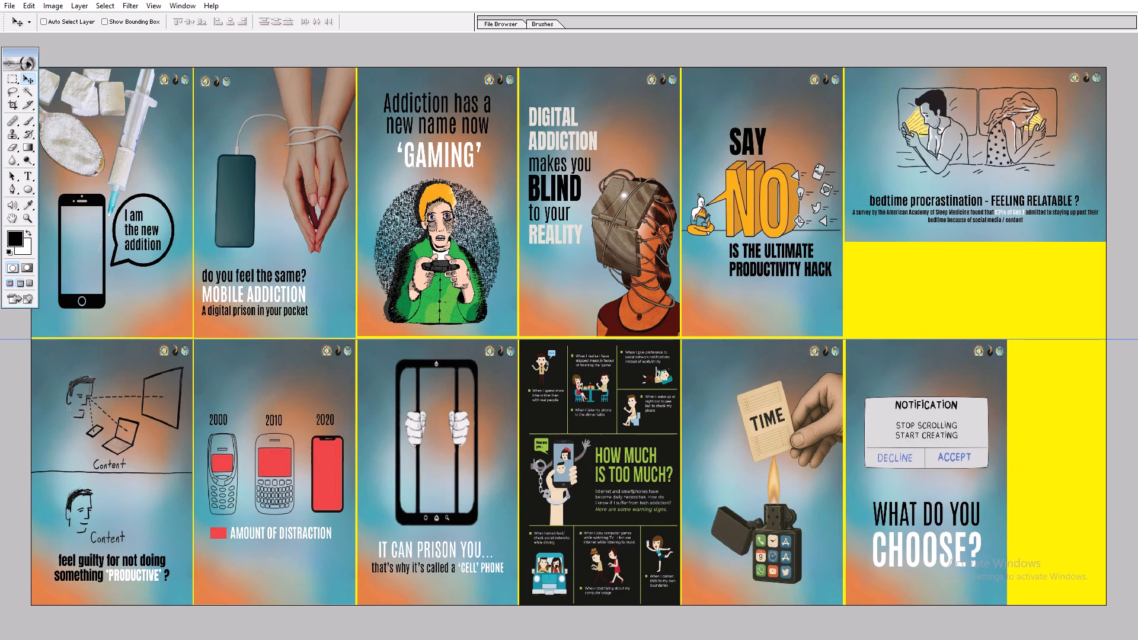
Close the "WHAT DO YOU CHOOSE?" poster's source image 8.jpg.jpeg.
type("fff")
key("f")
key("f")
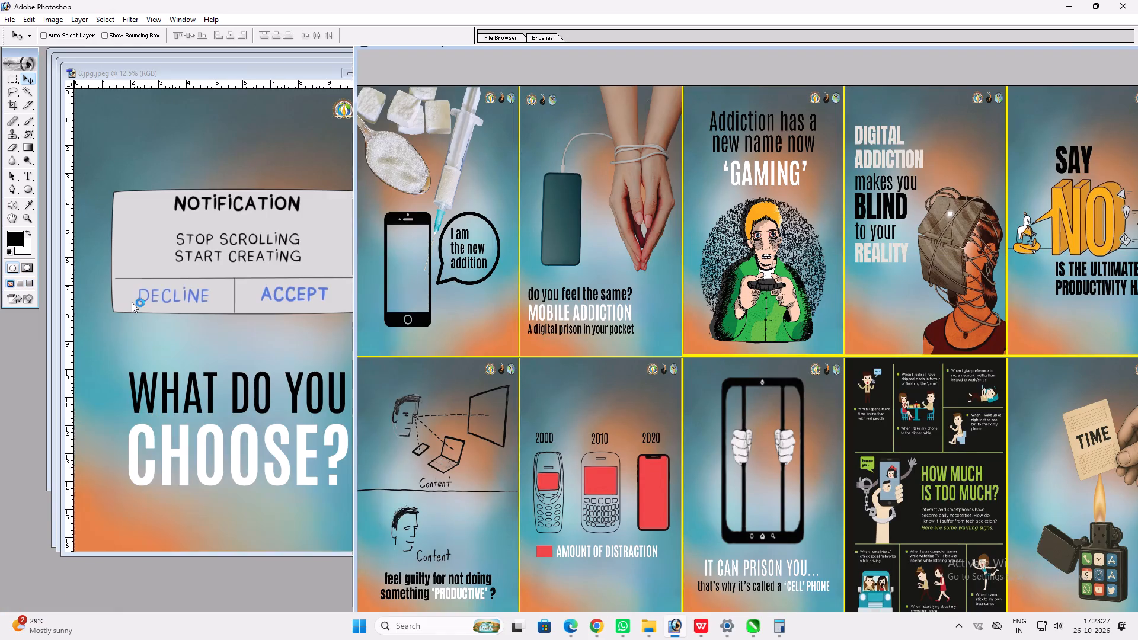
left_click(133, 295)
key("ctrl+w")
Copy the "WE OWN ALL OF YOUR TIME" poster from 12.jpg.jpeg onto the sheet and scale it down proportionally to 29%.
left_click(137, 235)
left_click_drag(118, 219, 573, 292)
key("space")
key("space")
key("space")
key("space")
key("space")
right_click(522, 210)
left_click(561, 215)
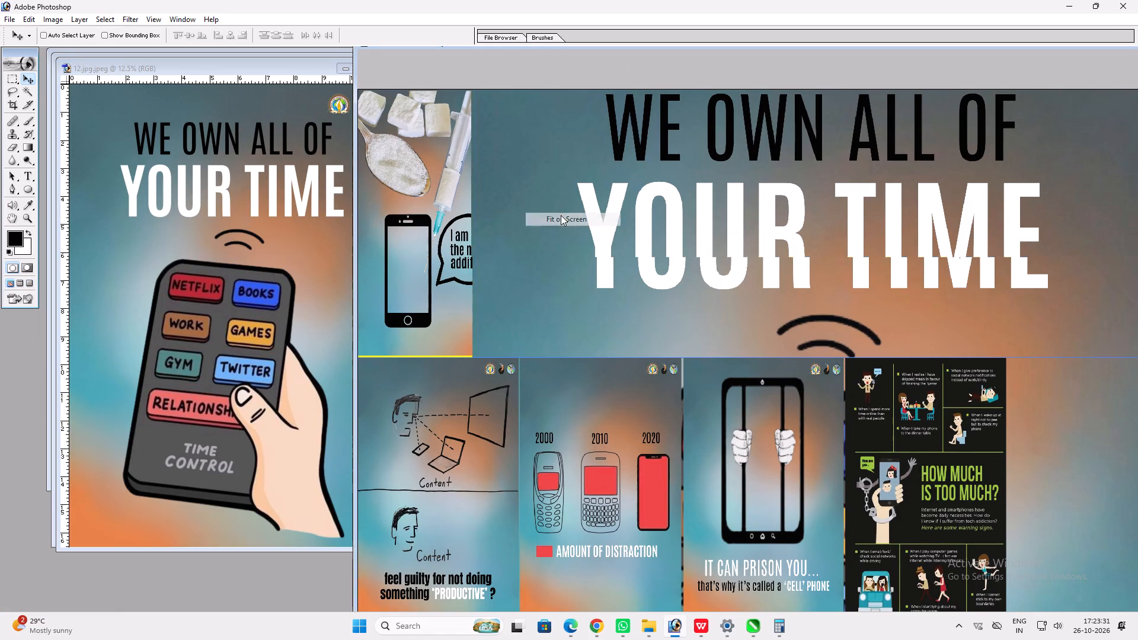
key("f")
key("f")
key("space")
key("space")
key("space")
key("space")
key("space")
key("space")
right_click_drag(535, 168, 552, 167)
left_click_drag(560, 168, 571, 172)
scroll(575, 177, "up", 3)
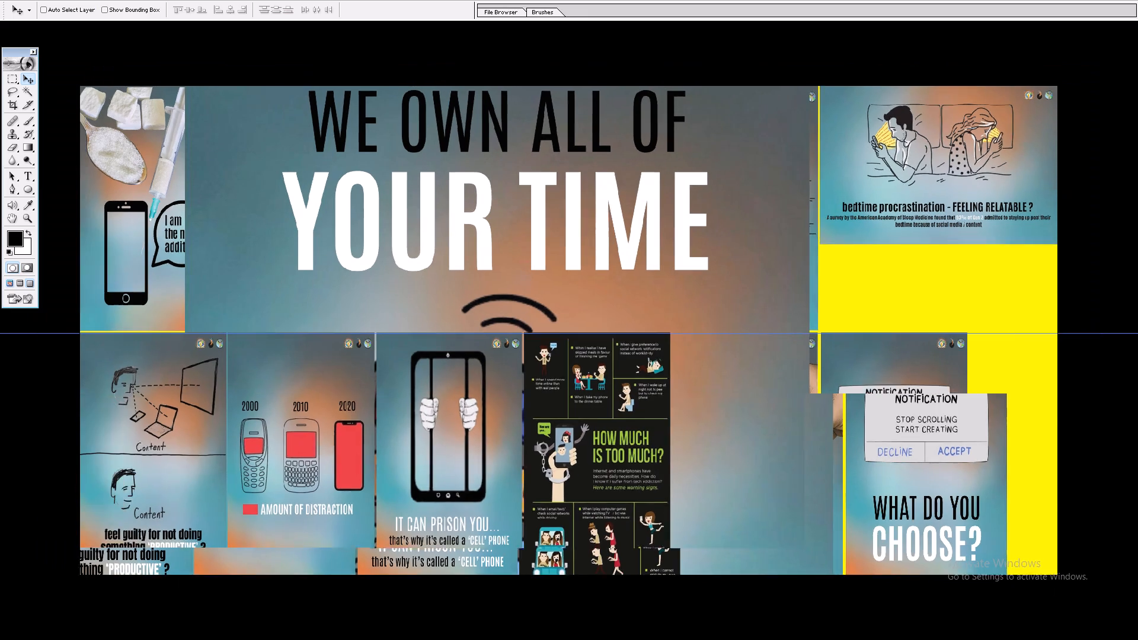
key("v")
scroll(616, 277, "up", 2)
left_click_drag(567, 273, 637, 288)
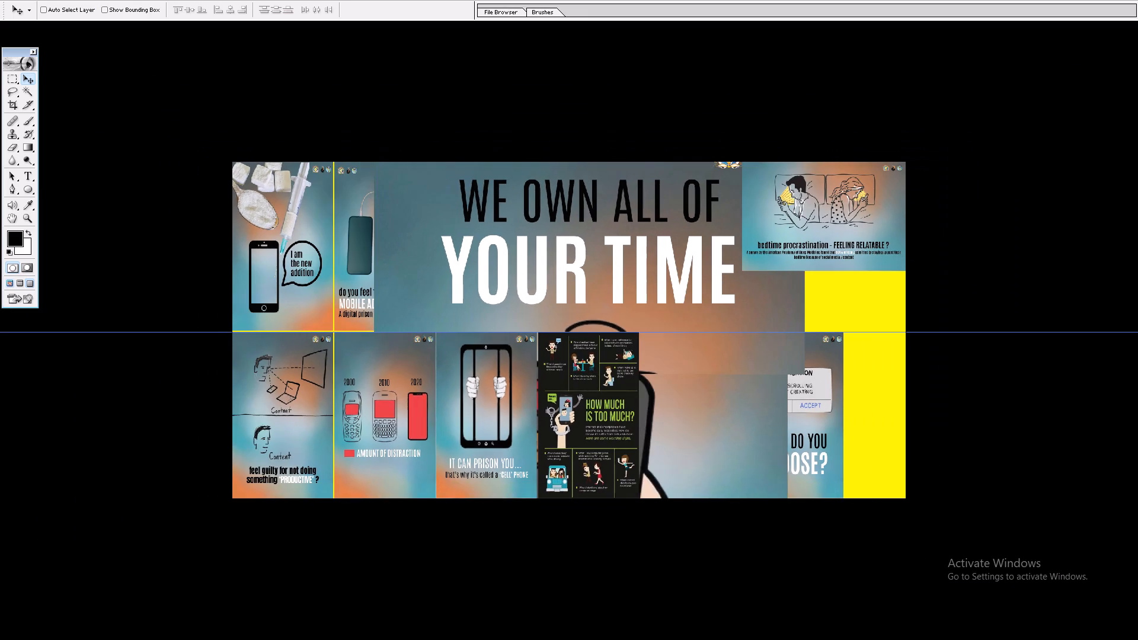
key("ctrl+t")
left_click_drag(803, 130, 680, 324, "alt+shift")
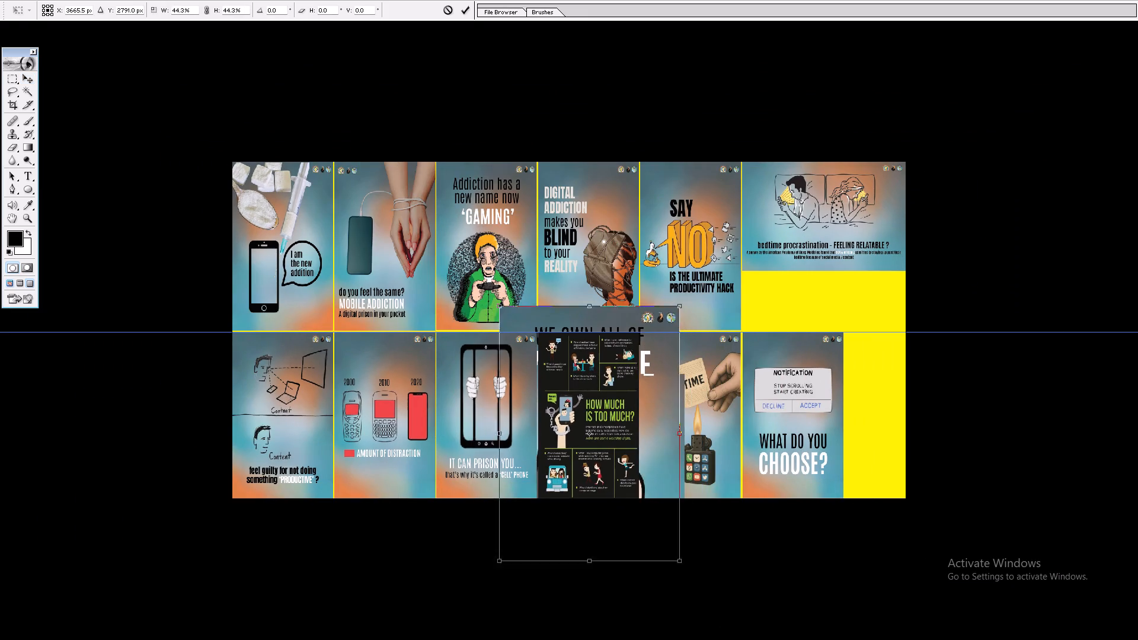
left_click_drag(680, 324, 658, 352, "alt+shift")
key("Return")
key("v")
key("v")
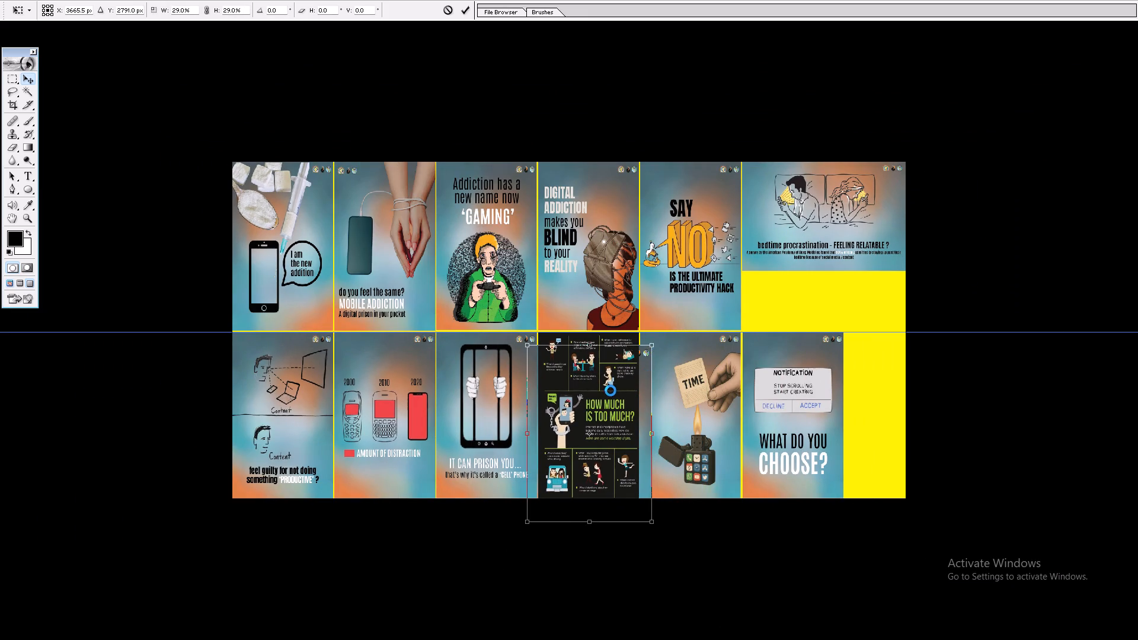
Move the "WE OWN ALL OF YOUR TIME" poster to the lower row's end, leaving a gap beside the "WHAT DO YOU CHOOSE?" poster.
left_click_drag(607, 388, 926, 379)
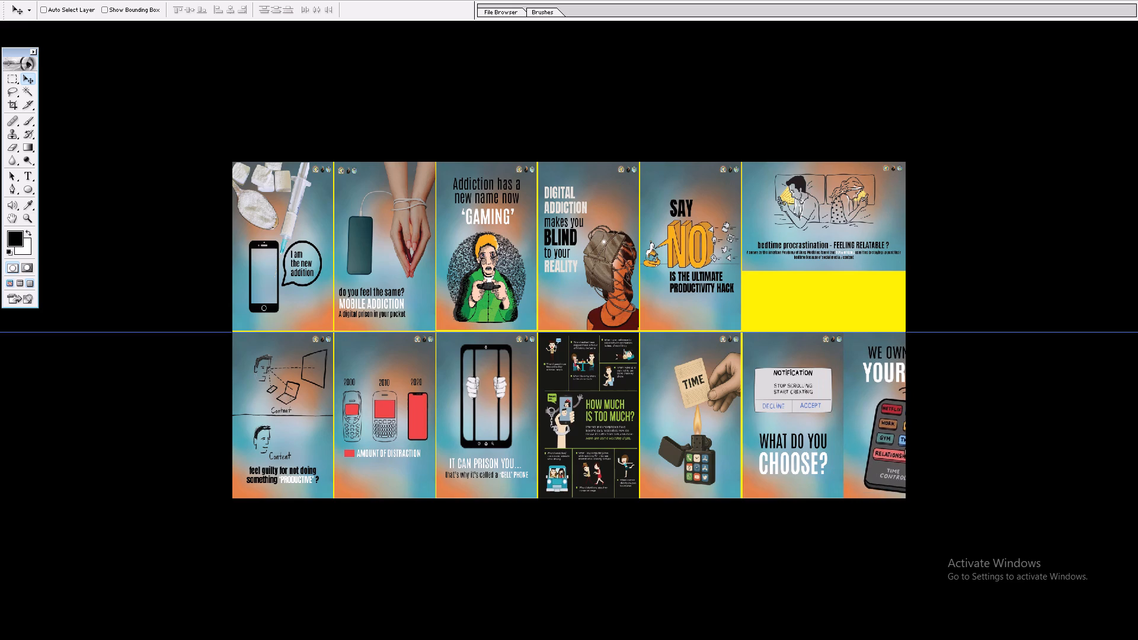
left_click_drag(926, 379, 927, 379)
key("shift+Right")
key("shift+Right")
key("shift+Right")
key("shift+Right")
Widen the canvas to 120 inches, anchored so that the extra width is added on the right side.
key("alt+i")
key("alt+s")
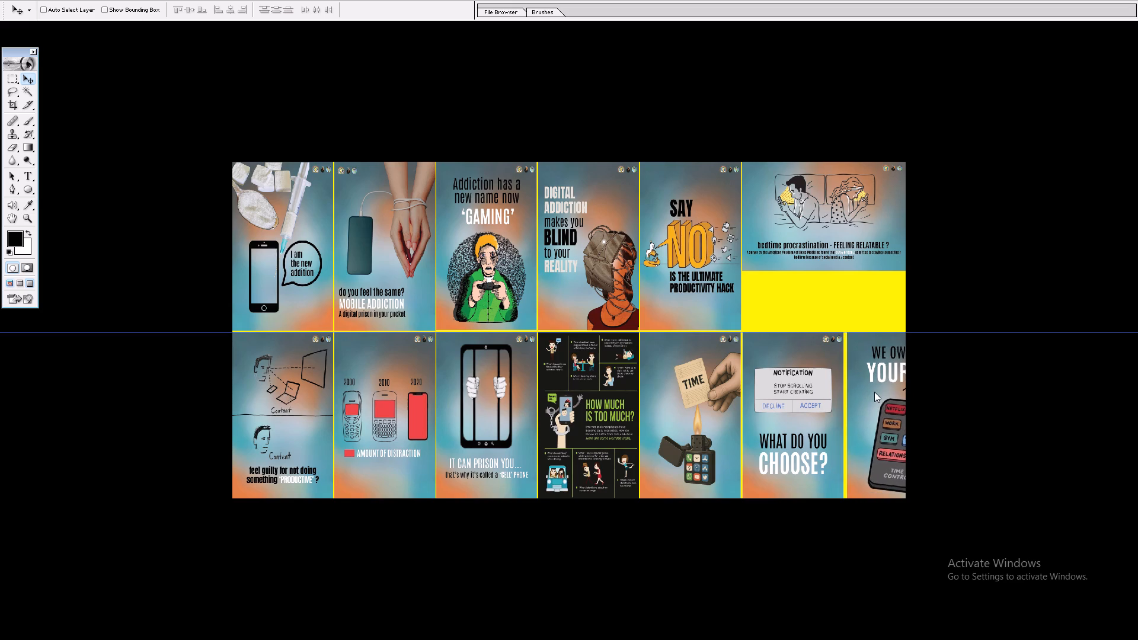
left_click(519, 370)
left_click_drag(542, 302, 346, 303)
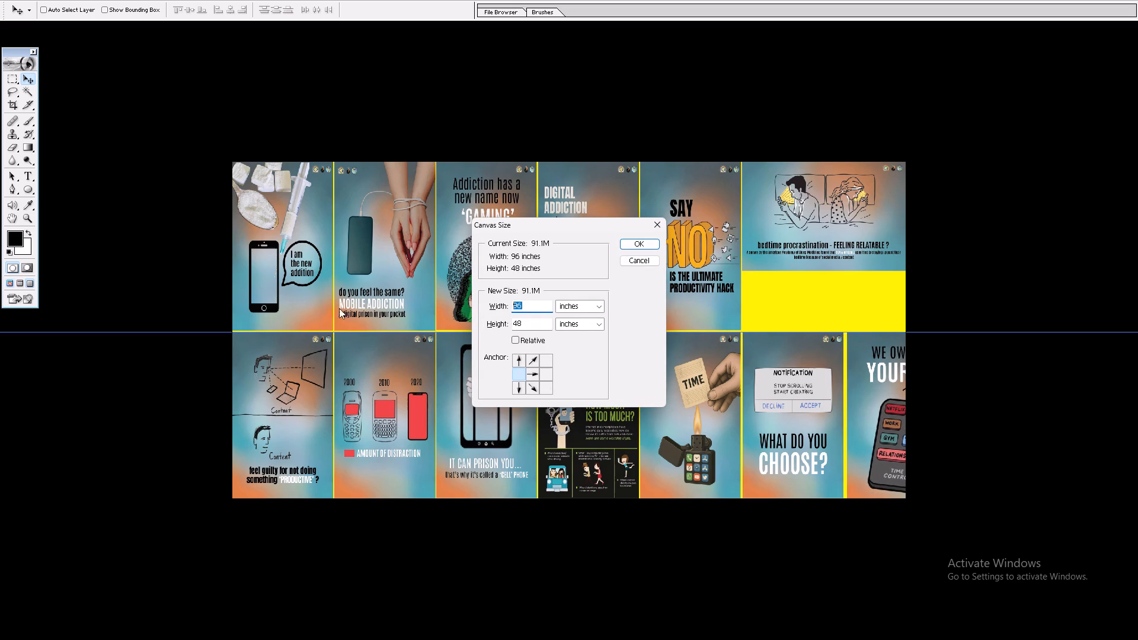
type("120")
key("Return")
Stretch the yellow background layer rightward until it covers the added white canvas area.
key("space")
key("space")
key("space")
key("space")
key("space")
key("space")
key("space")
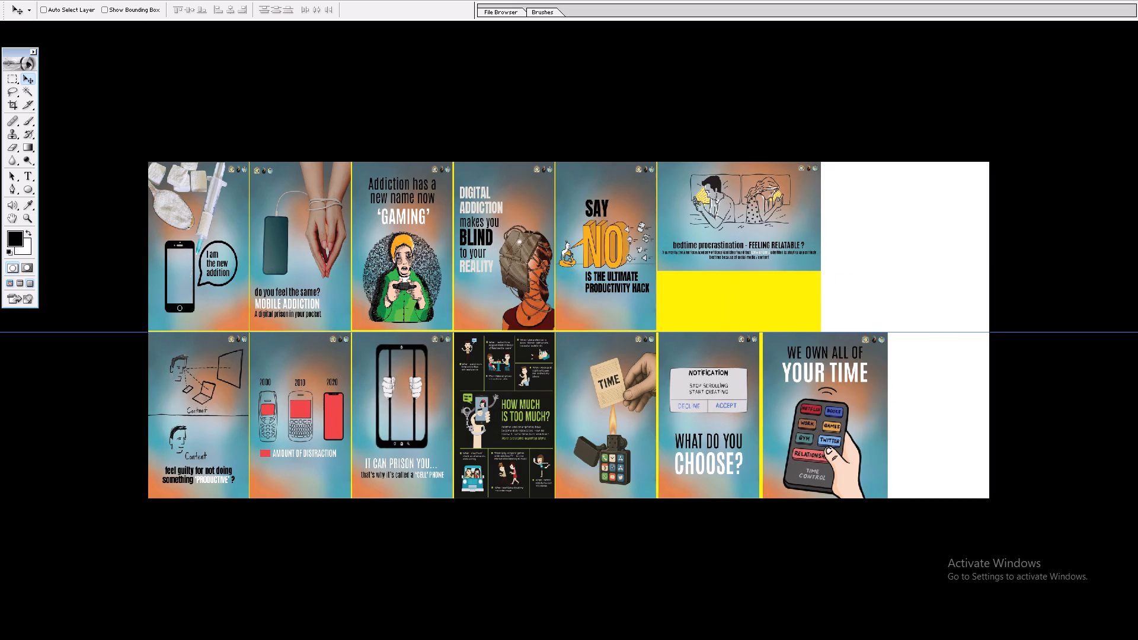
right_click(835, 359)
left_click_drag(846, 362, 852, 365)
left_click(755, 293, "ctrl")
key("space")
right_click_drag(738, 280, 755, 284)
left_click_drag(765, 289, 774, 290)
scroll(775, 290, "up", 4)
key("ctrl+t")
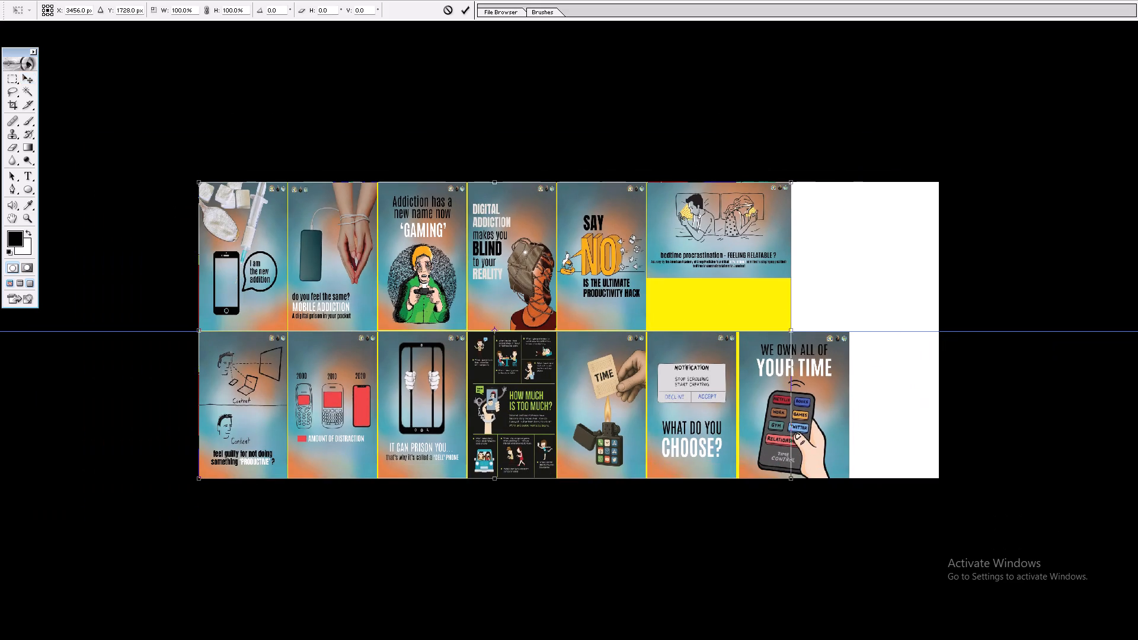
left_click_drag(789, 288, 990, 288, "shift")
key("shift+Return")
key("v")
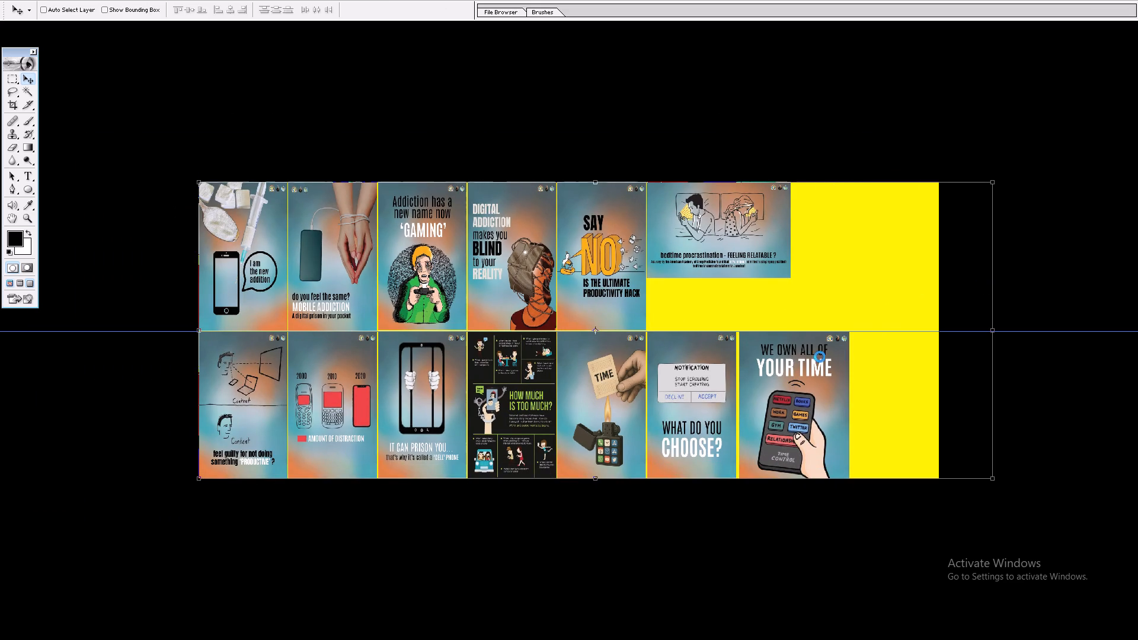
Shorten the "WE OWN ALL OF YOUR TIME" poster until its lower edge meets the bottom of the sheet.
left_click(806, 365, "ctrl")
key("ctrl+t")
left_click_drag(821, 484, 826, 482, "shift")
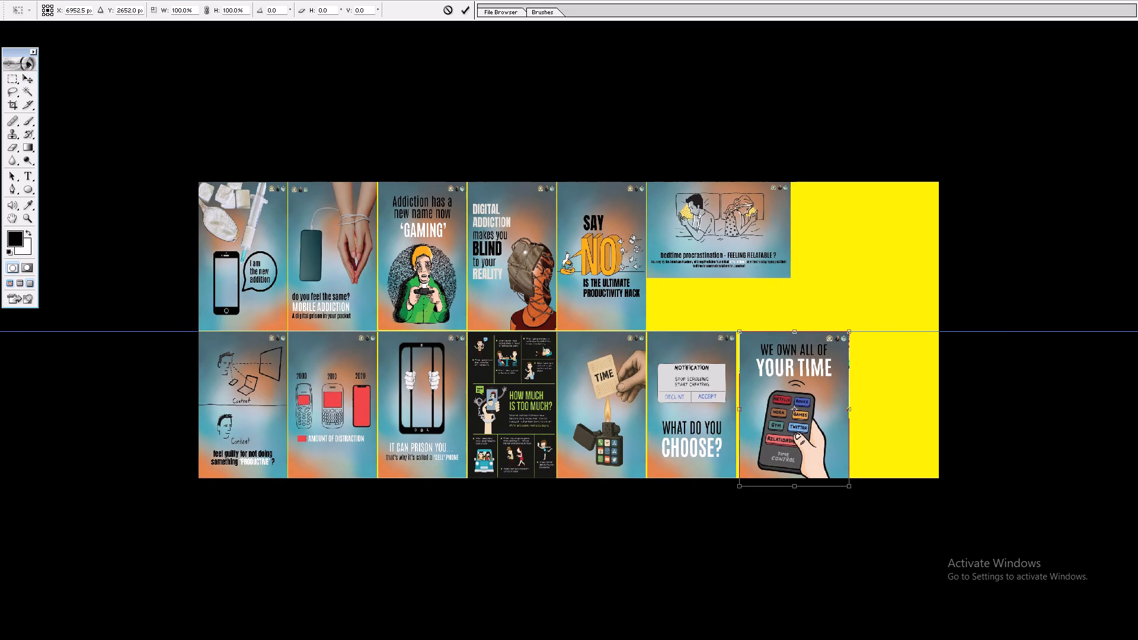
left_click_drag(826, 482, 829, 478, "shift")
key("Return")
key("v")
Overlay the "WE OWN ALL OF YOUR TIME" poster on the "WHAT DO YOU CHOOSE?" poster, narrow it to match, and return it beside with a thin gap.
key("z")
left_click_drag(702, 278, 952, 535)
key("v")
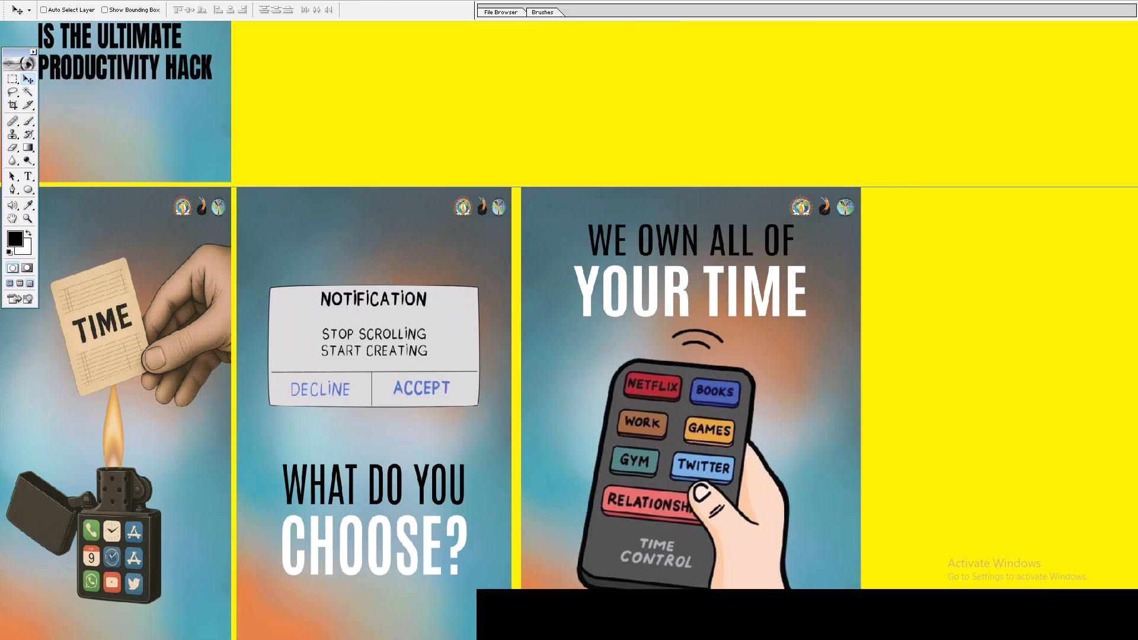
key("v")
left_click_drag(692, 338, 411, 320, "shift")
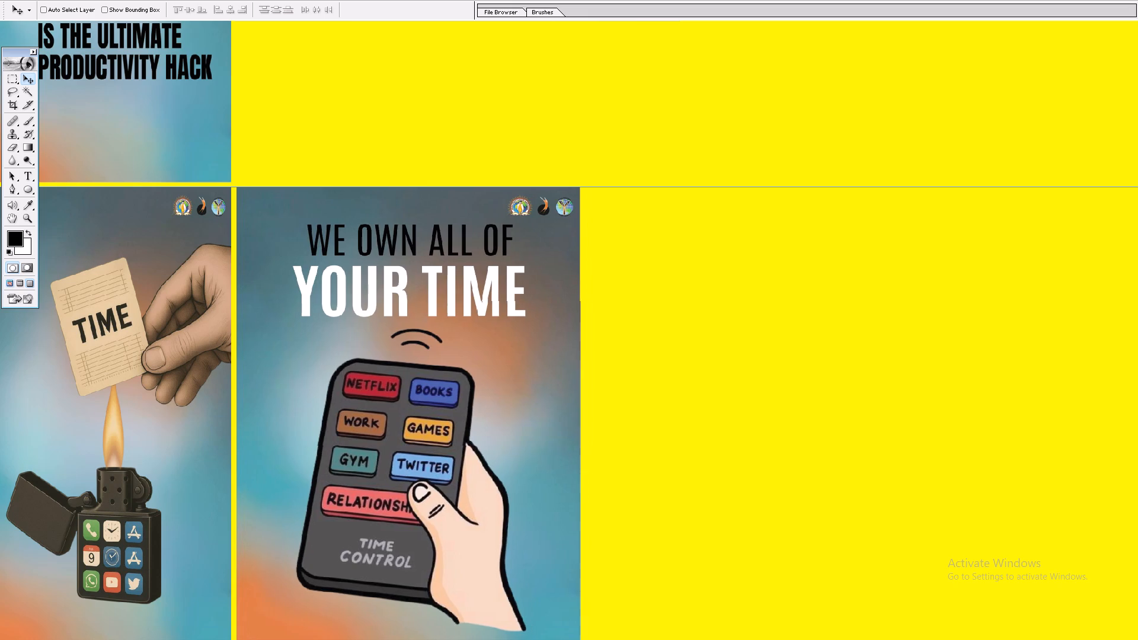
left_click_drag(411, 320, 408, 319, "shift")
key("ctrl+t")
left_click_drag(576, 226, 572, 226, "shift")
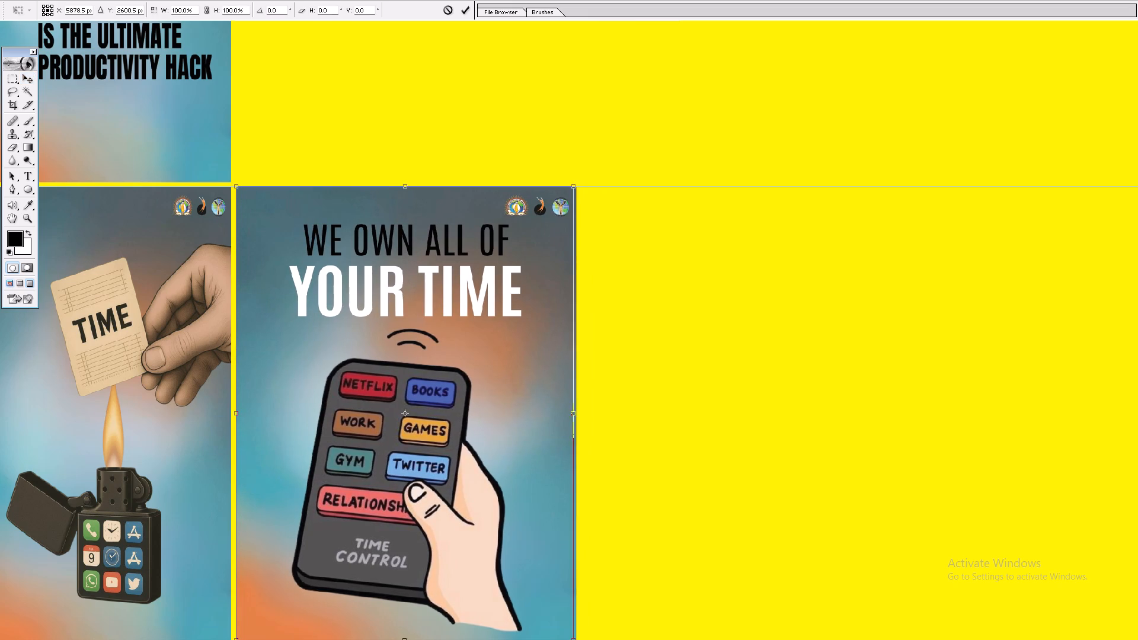
left_click_drag(572, 226, 535, 233, "shift")
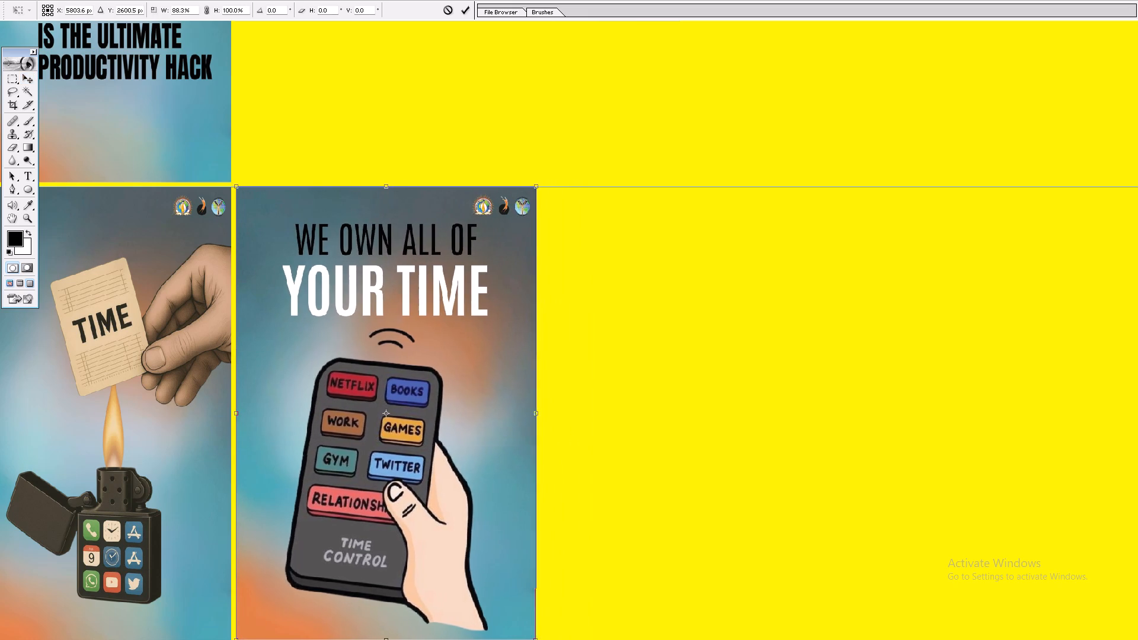
left_click_drag(535, 233, 494, 228, "shift")
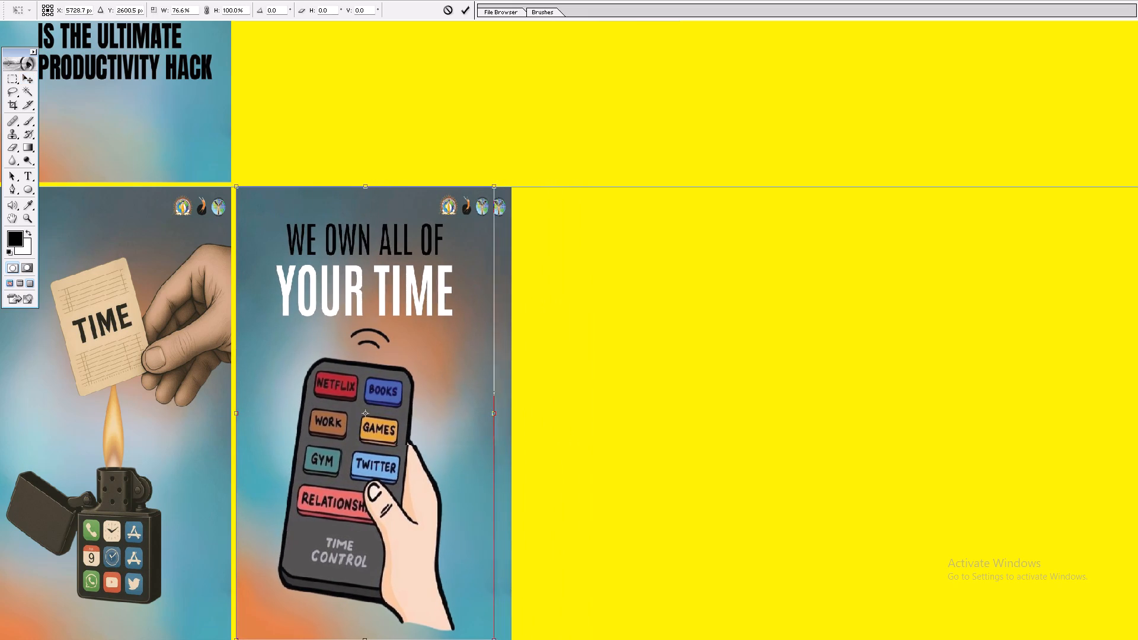
left_click_drag(494, 228, 510, 222, "shift")
key("shift+Return")
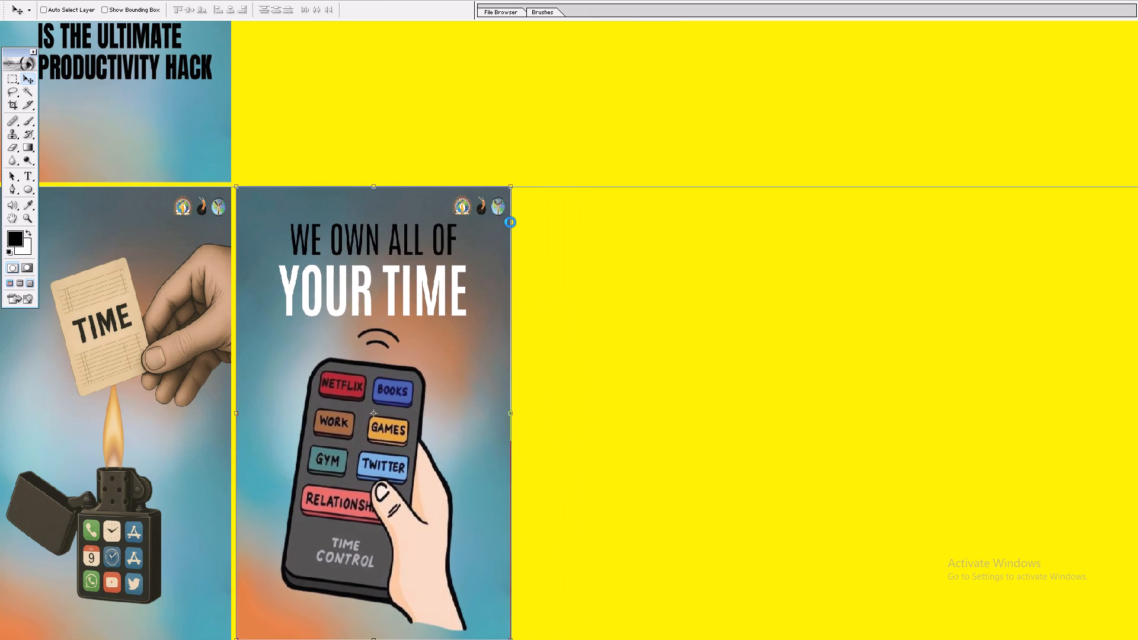
key("v")
left_click_drag(430, 264, 711, 273, "shift")
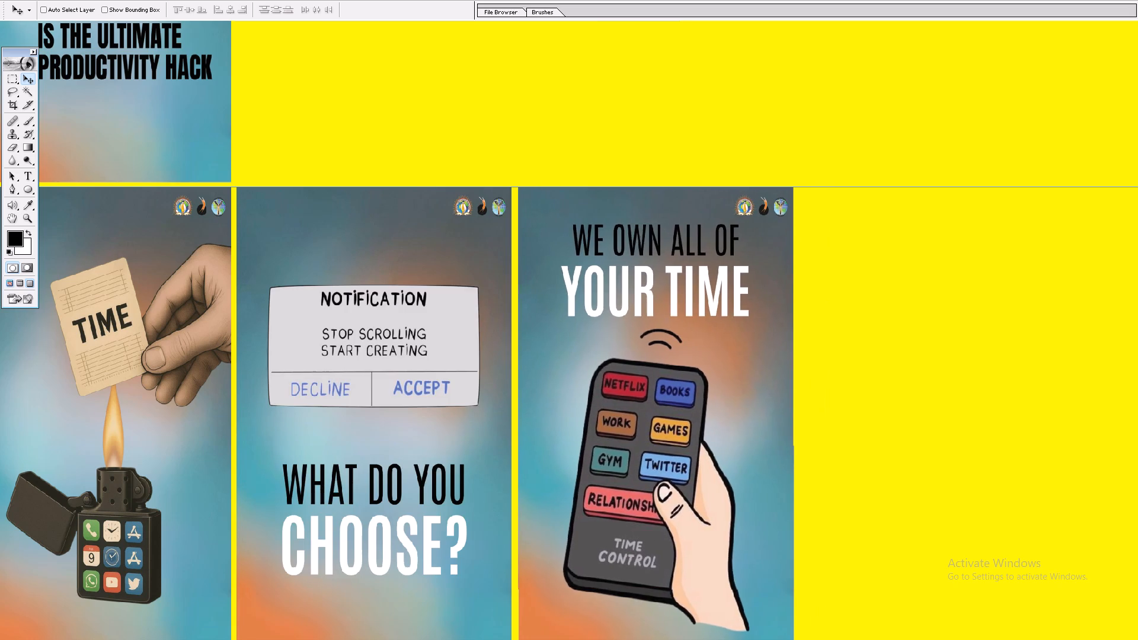
left_click_drag(711, 273, 709, 273, "shift")
Close the "WE OWN ALL OF YOUR TIME" poster's source image 12.jpg.jpeg.
key("space")
right_click_drag(685, 266, 702, 273)
left_click(707, 274)
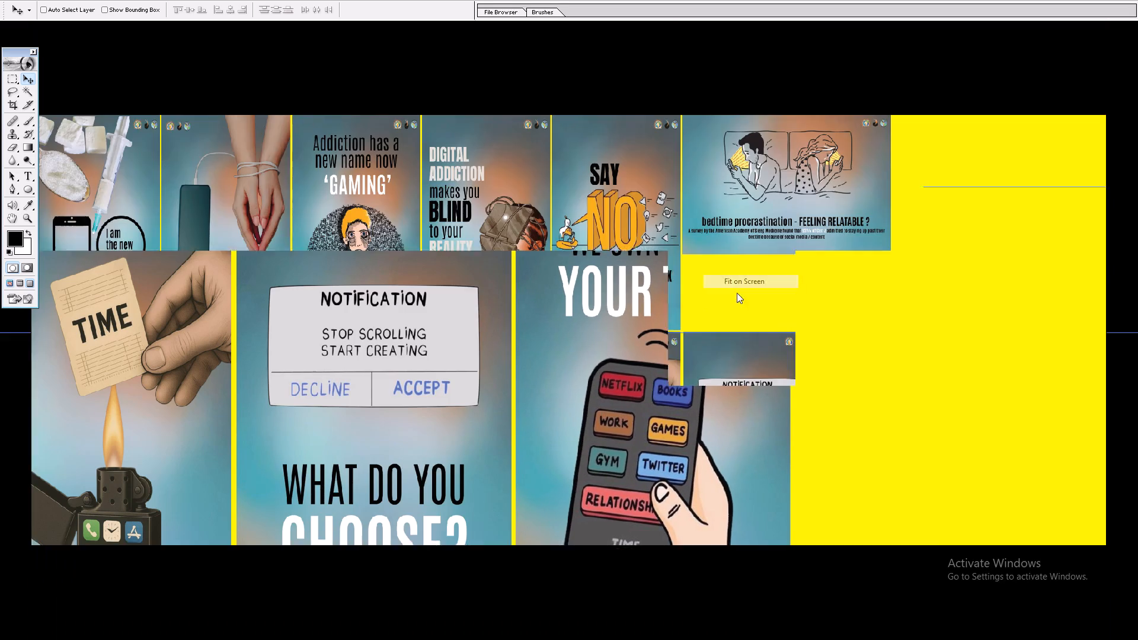
key("v")
type("ff")
key("f")
key("f")
key("f")
key("f")
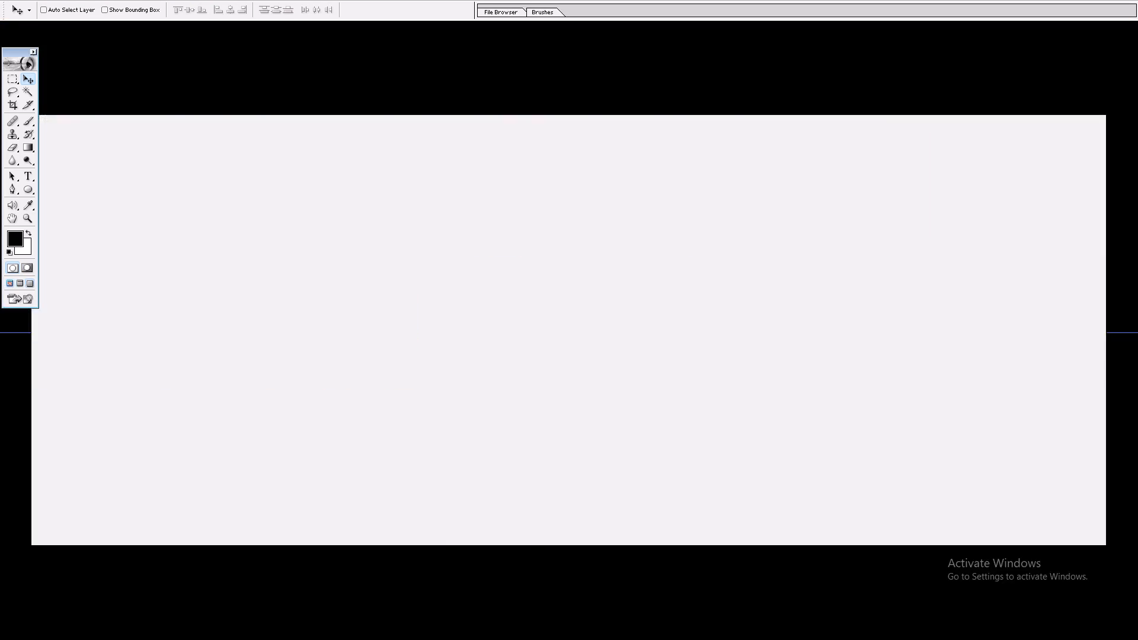
key("f")
left_click(257, 318)
key("ctrl+w")
Copy the "SAY 'NO' IS A JOURNEY YOU 'CHOOSE'" poster from 10.jpg.jpeg onto the sheet and scale it down proportionally to about 25%.
left_click(234, 290)
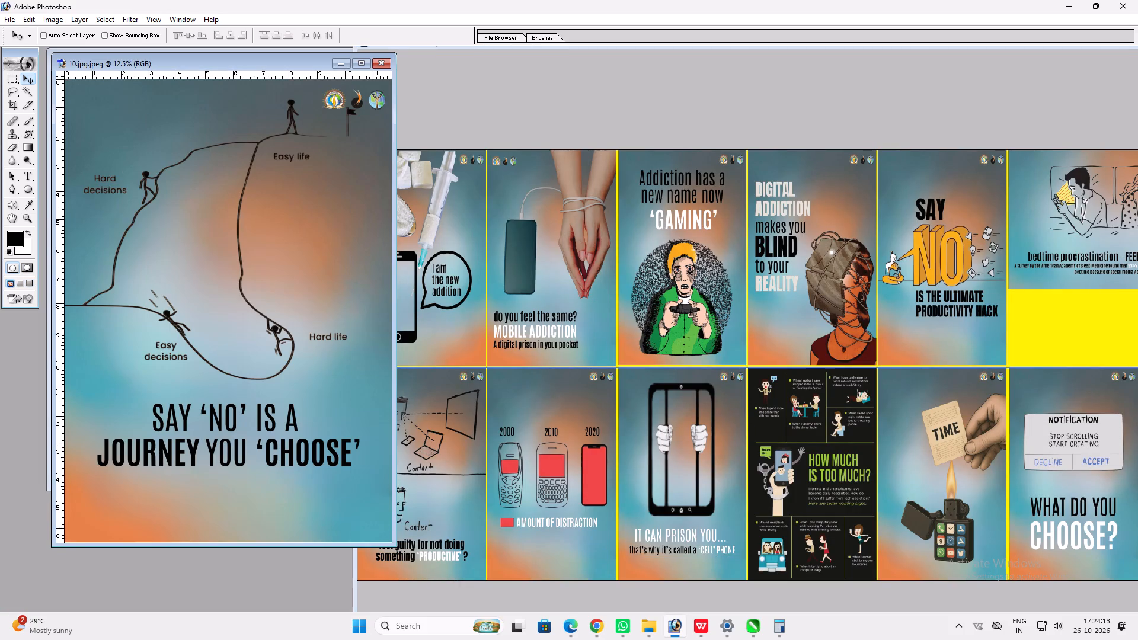
key("ctrl+shift+e")
left_click_drag(233, 286, 720, 270)
key("v")
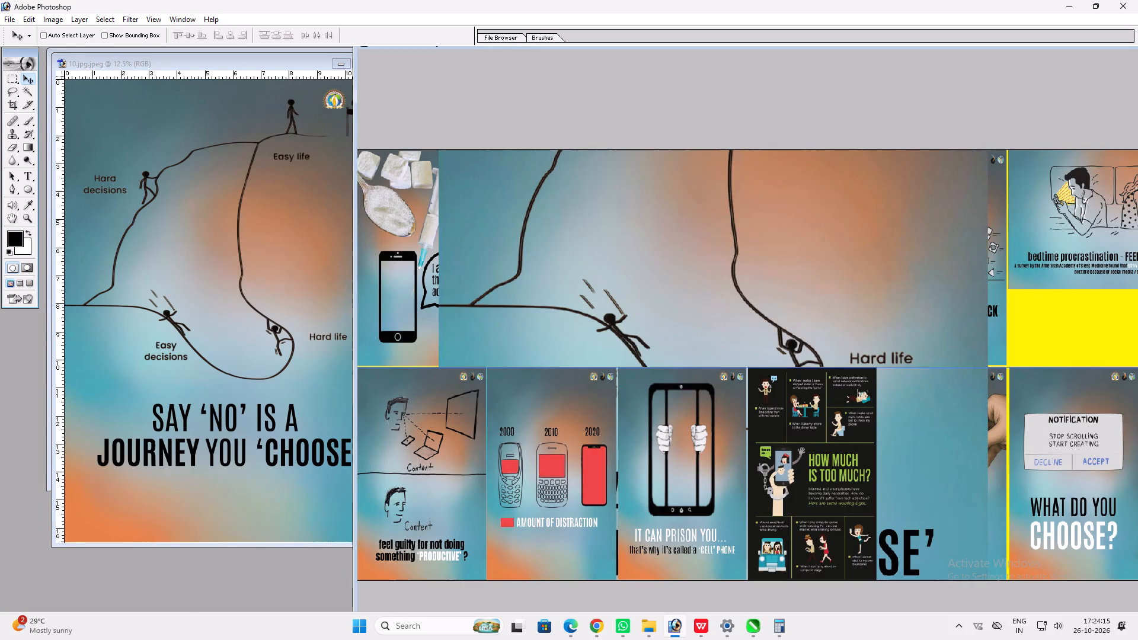
key("f")
scroll(641, 261, "up", 7)
key("ctrl+t")
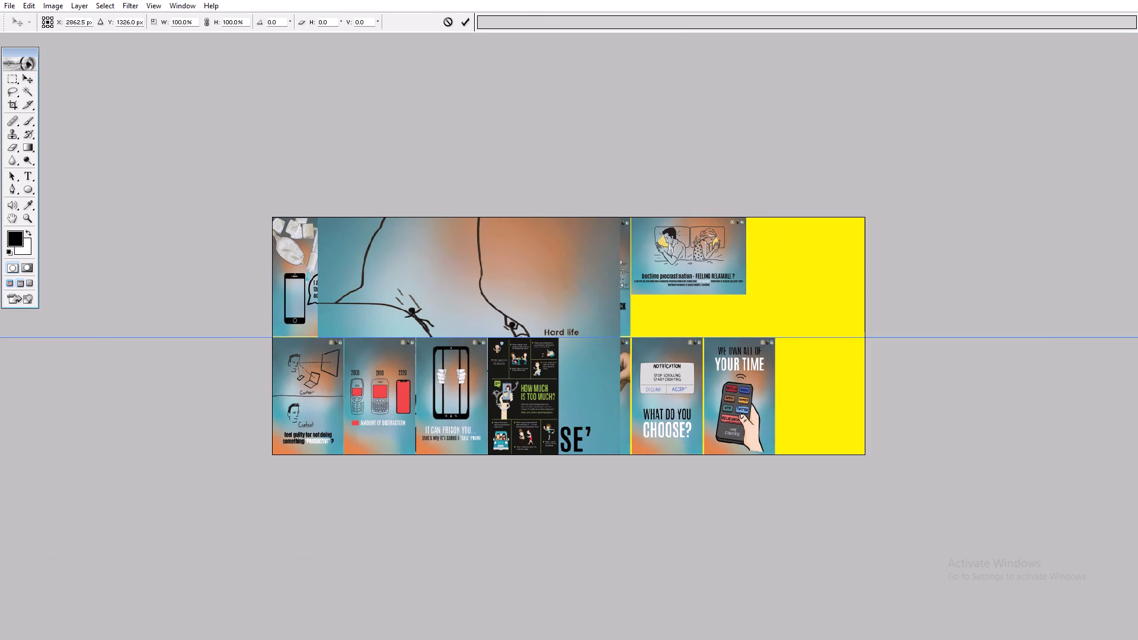
left_click_drag(621, 95, 539, 279, "alt+shift")
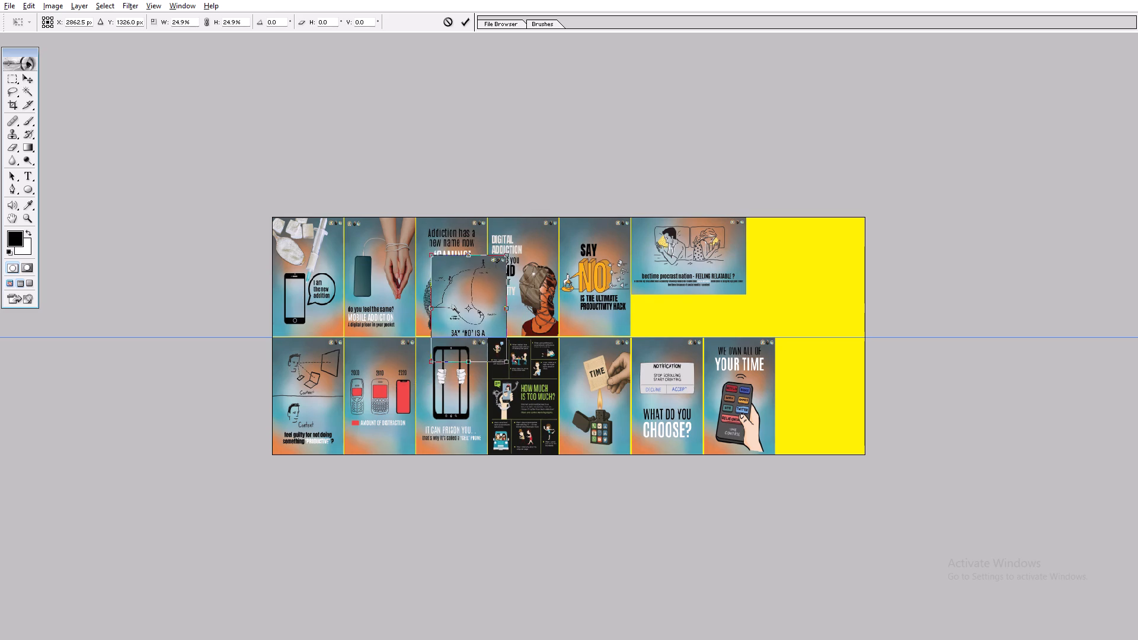
left_click_drag(539, 279, 538, 279, "alt+shift")
key("Return")
key("v")
Resize the "SAY 'NO' IS A JOURNEY" poster to match the "WE OWN ALL OF YOUR TIME" poster by overlaying it, and place it beside that poster.
left_click_drag(466, 293, 811, 320)
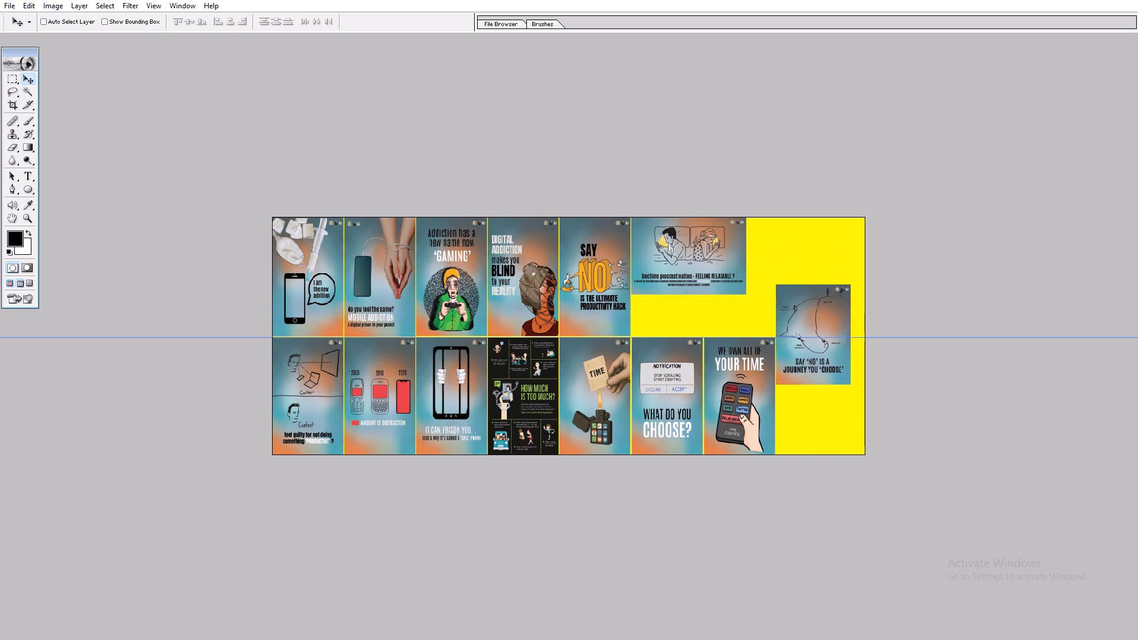
left_click_drag(811, 320, 740, 378)
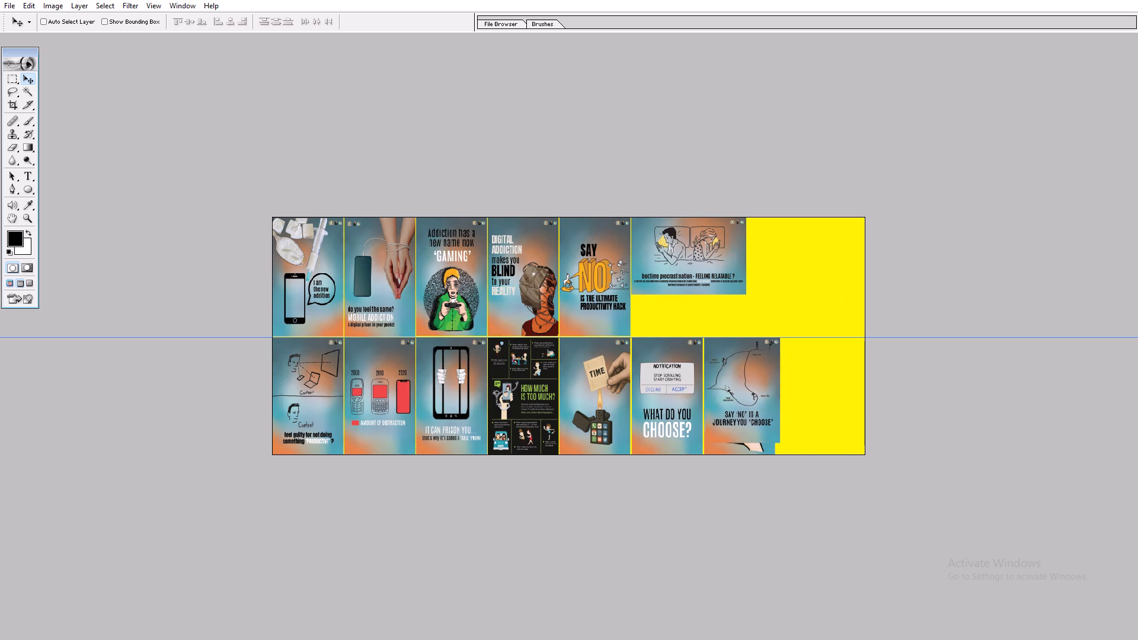
left_click_drag(740, 378, 740, 378)
key("ctrl+t")
left_click_drag(746, 441, 744, 452, "shift")
left_click(773, 425, "shift")
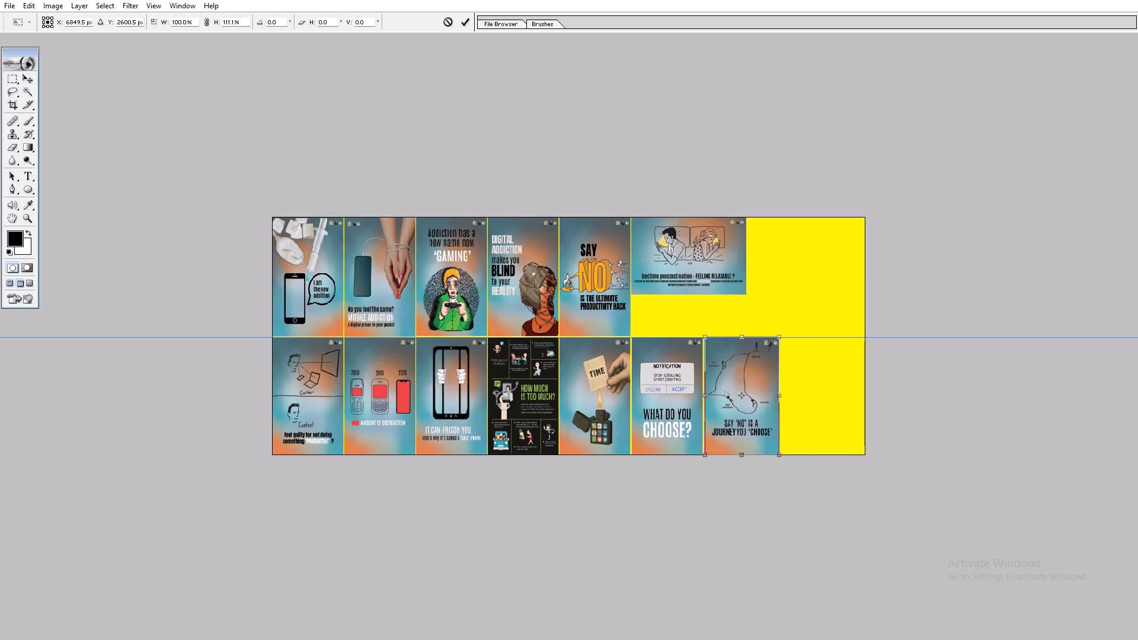
key("Return")
key("v")
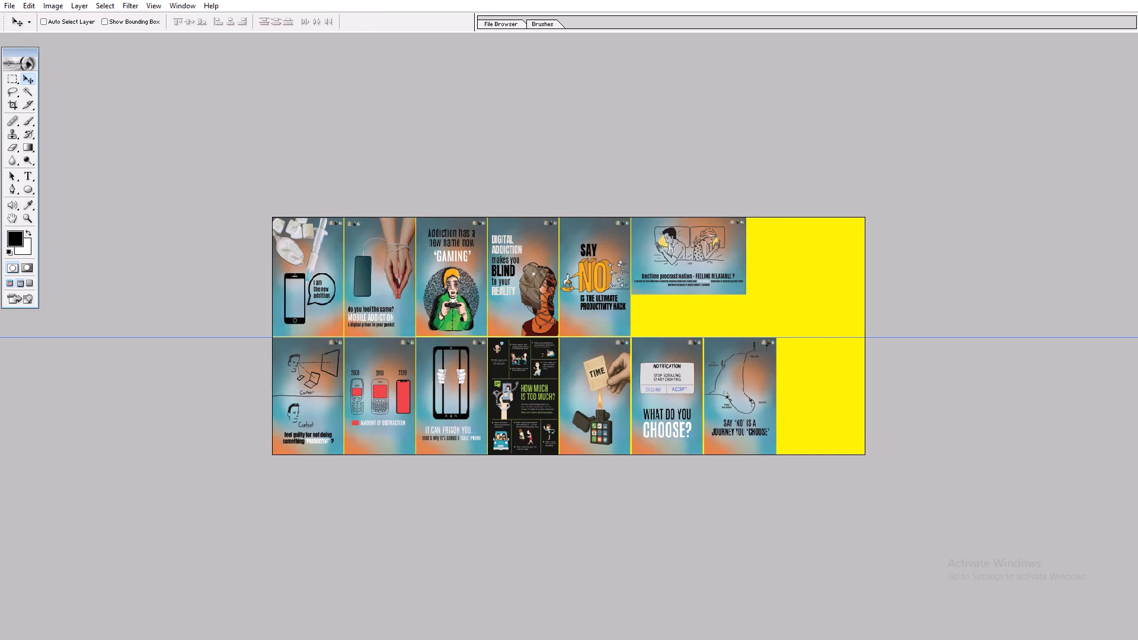
left_click_drag(747, 414, 820, 412, "shift")
key("v")
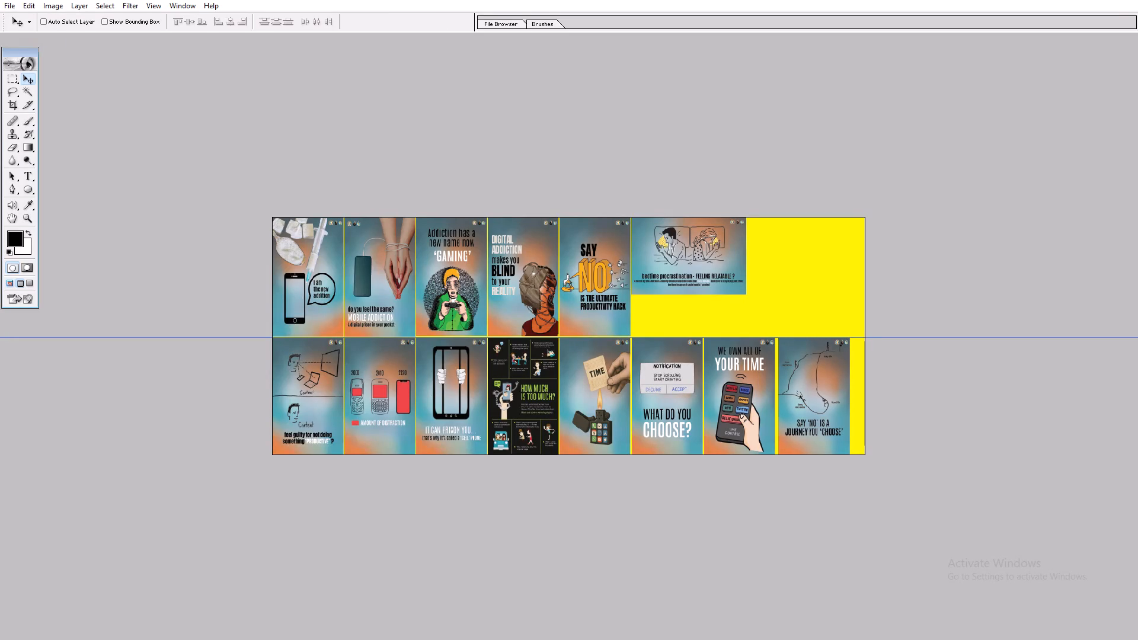
Close the "SAY 'NO' IS A JOURNEY" poster's source image 10.jpg.jpeg.
key("f")
type("ff")
key("f")
key("f")
left_click(257, 244)
key("ctrl+w")
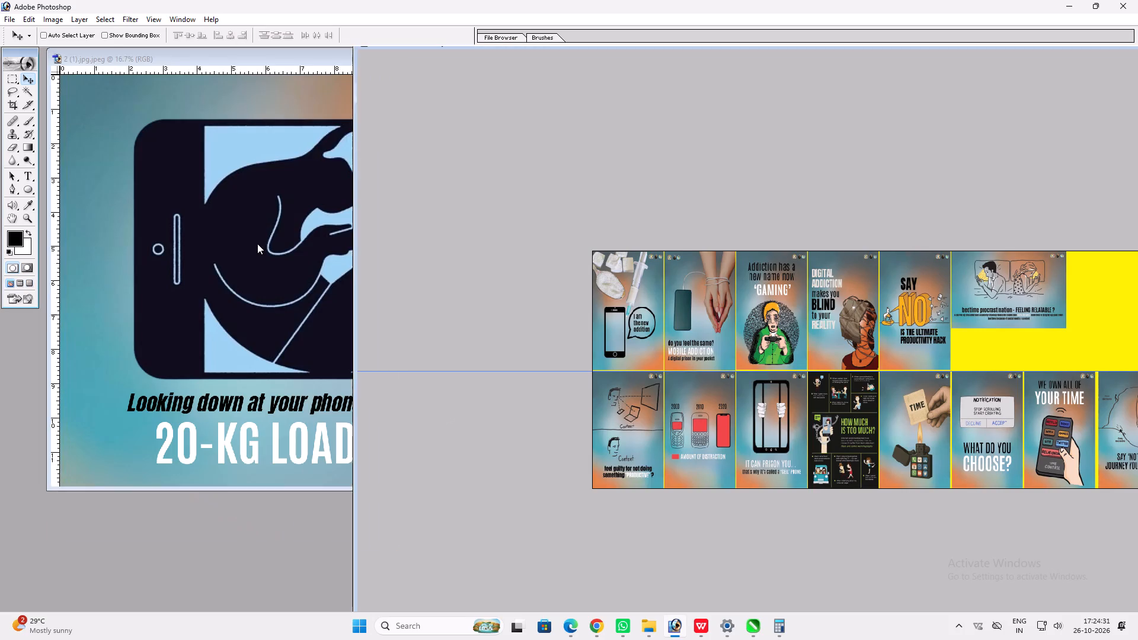
Copy the "20-KG LOAD on Your NECK" poster from 2 (1).jpg.jpeg onto the sheet and scale it down proportionally to 19.2%.
left_click(255, 239)
key("ctrl+shift+e")
left_click_drag(244, 242, 749, 350)
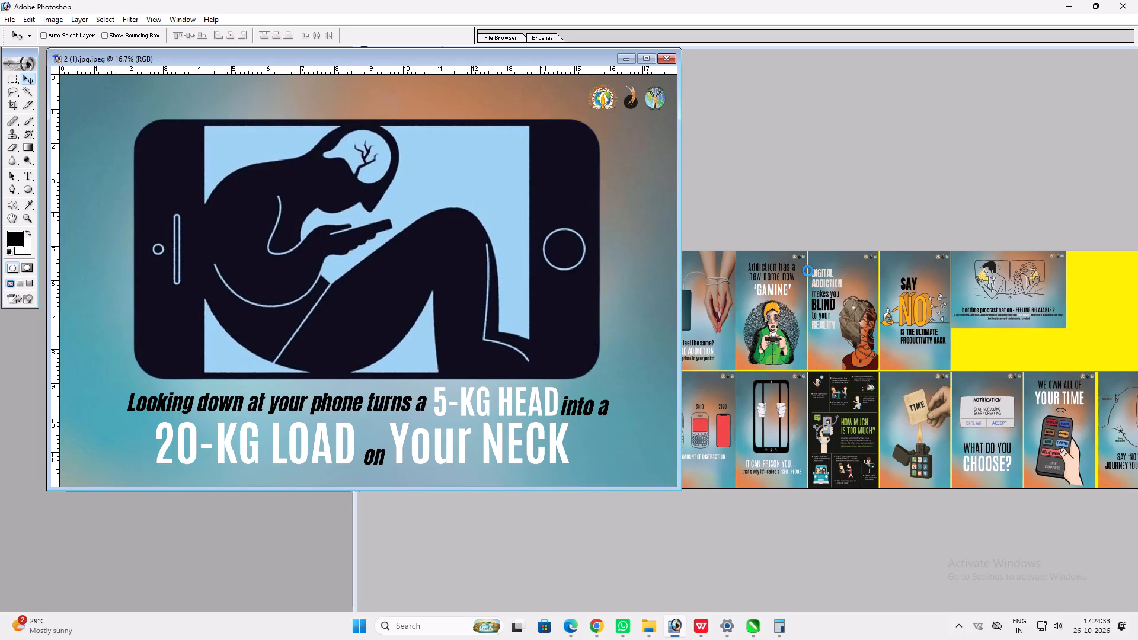
key("f")
key("f")
key("f")
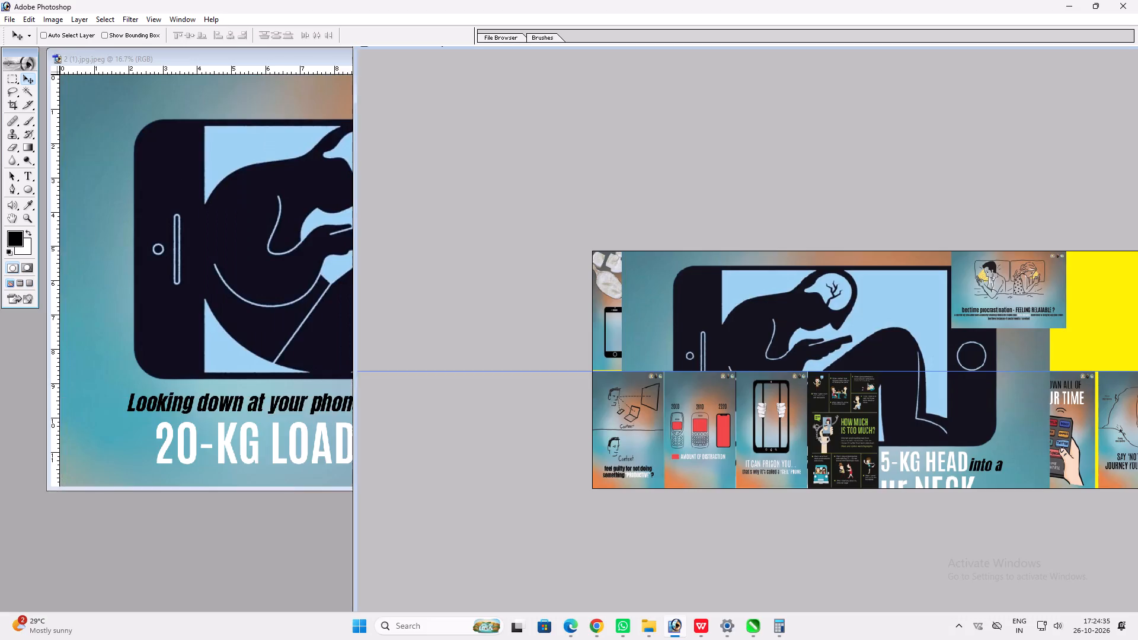
key("f")
type("f0")
key("ctrl+t")
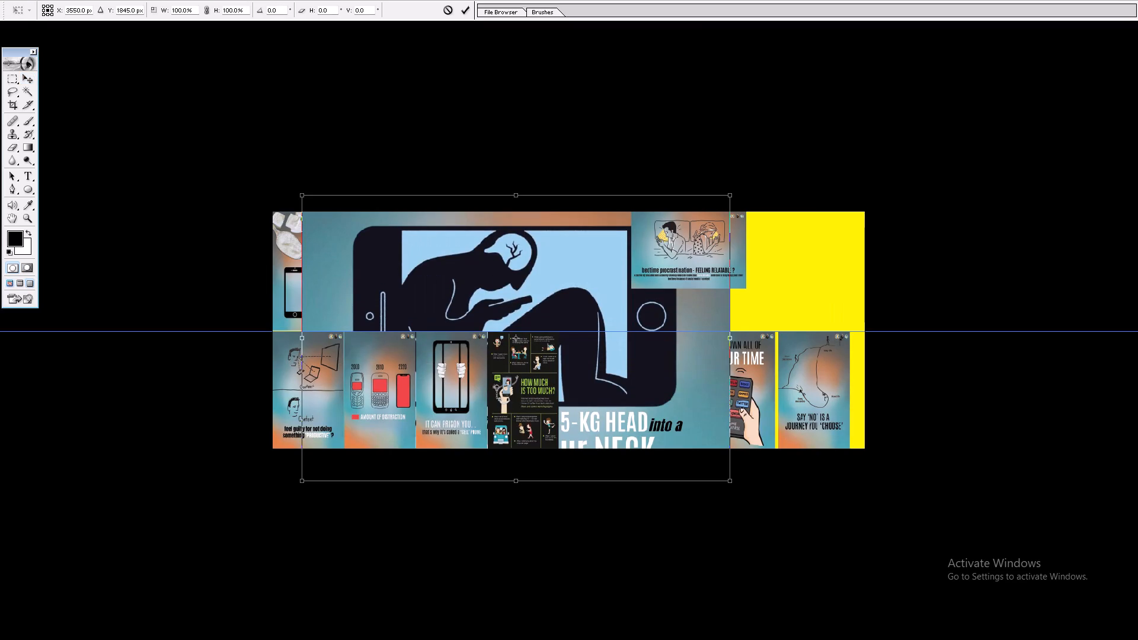
left_click_drag(727, 198, 564, 328, "alt+shift")
key("Return")
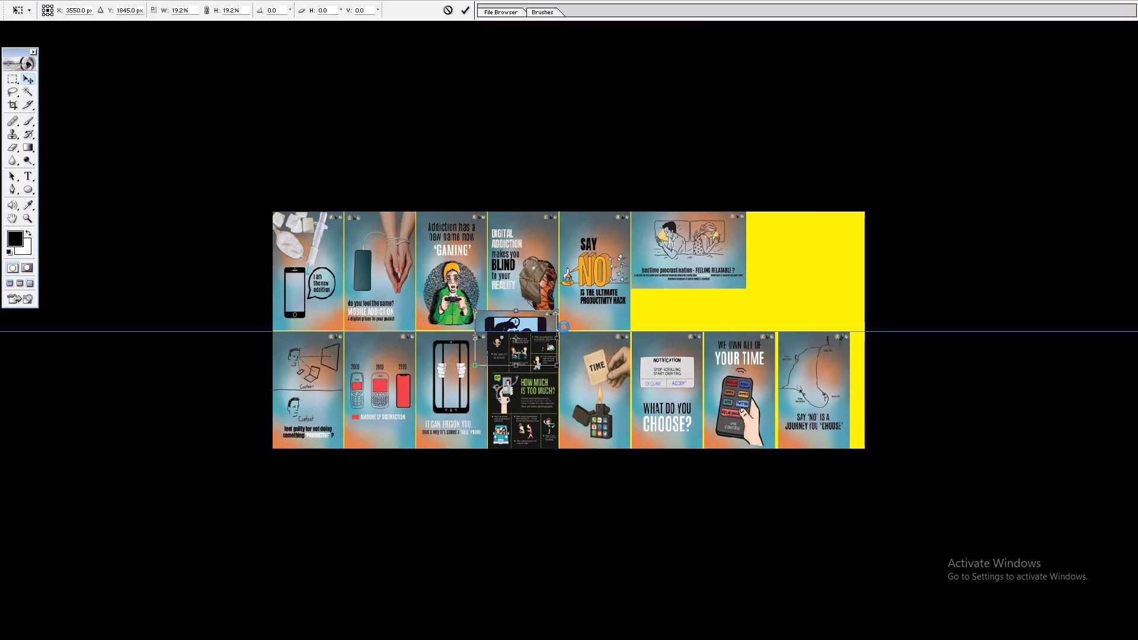
Move the "20-KG LOAD on Your NECK" poster to the top row beside the "bedtime procrastination" poster, leaving a thin gap.
key("v")
left_click_drag(532, 321, 810, 221)
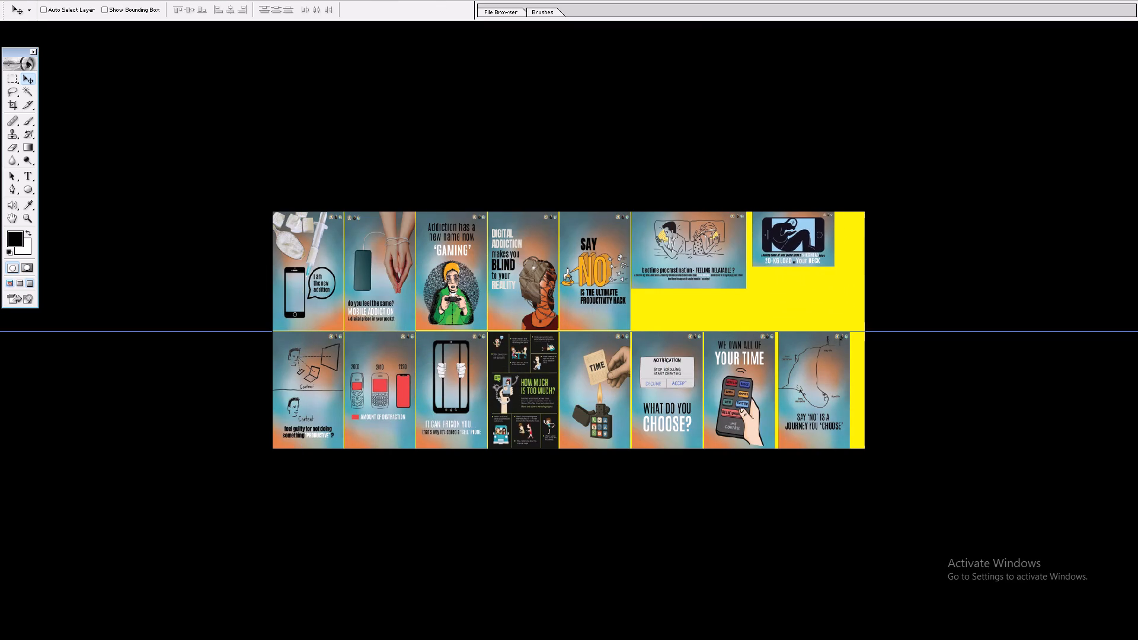
left_click_drag(810, 221, 807, 222)
Stretch the "bedtime procrastination" poster vertically until its bottom edge lines up with the neighbouring "SAY NO" poster, leaving a thin gap above the second row.
left_click(704, 271, "ctrl")
key("ctrl+t")
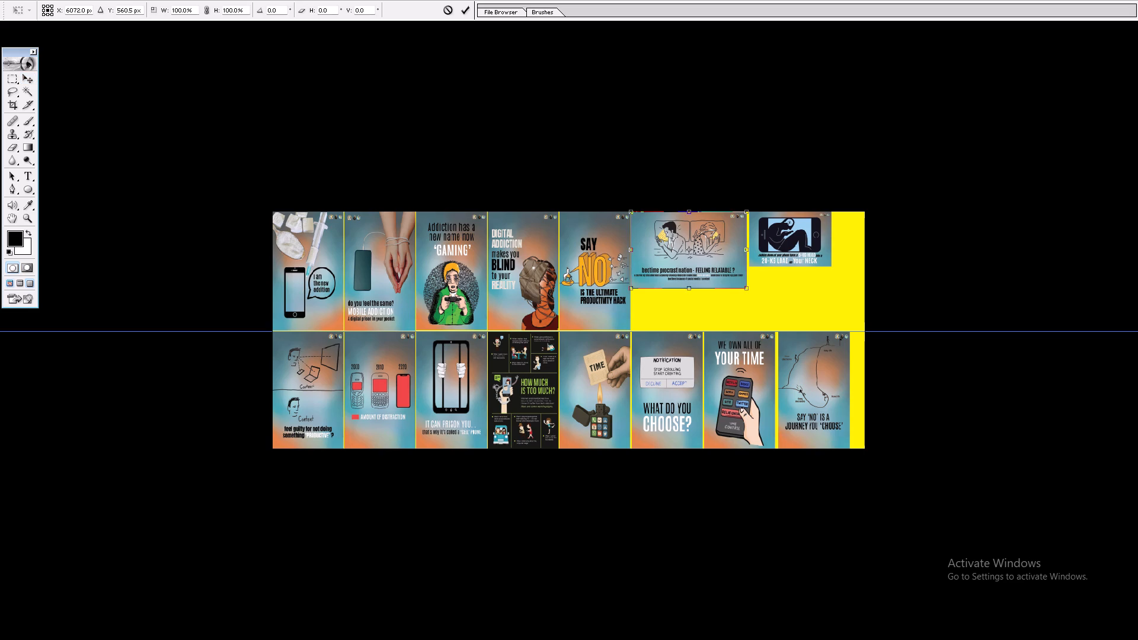
left_click_drag(675, 285, 669, 324, "shift")
key("Return")
key("z")
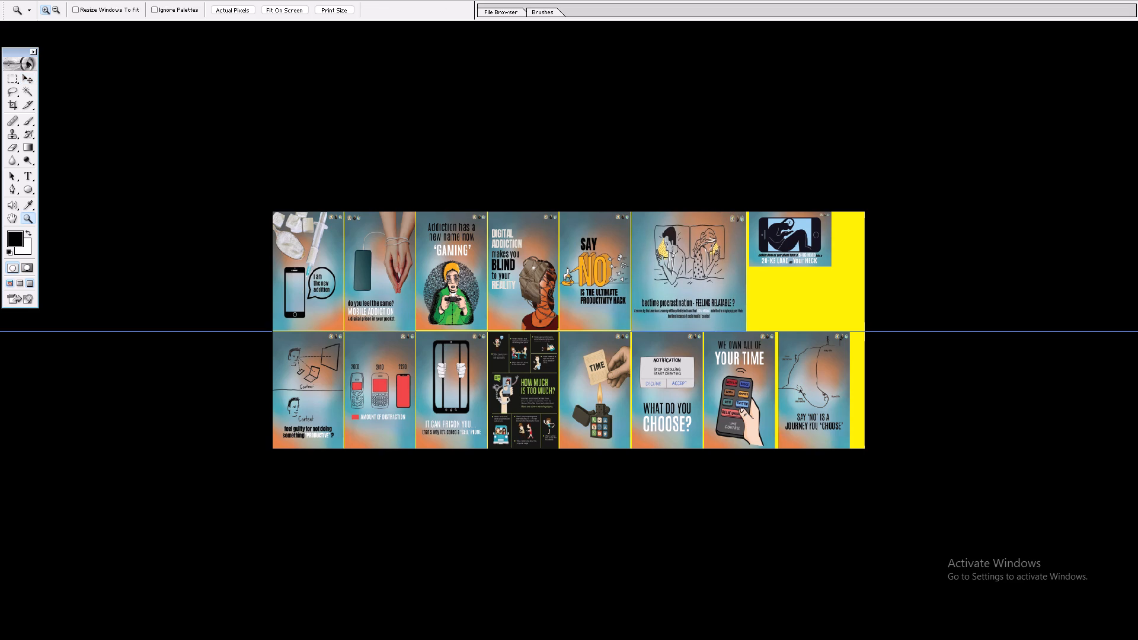
key("z")
left_click_drag(591, 188, 864, 466)
key("ctrl+t")
left_click(773, 332, "shift")
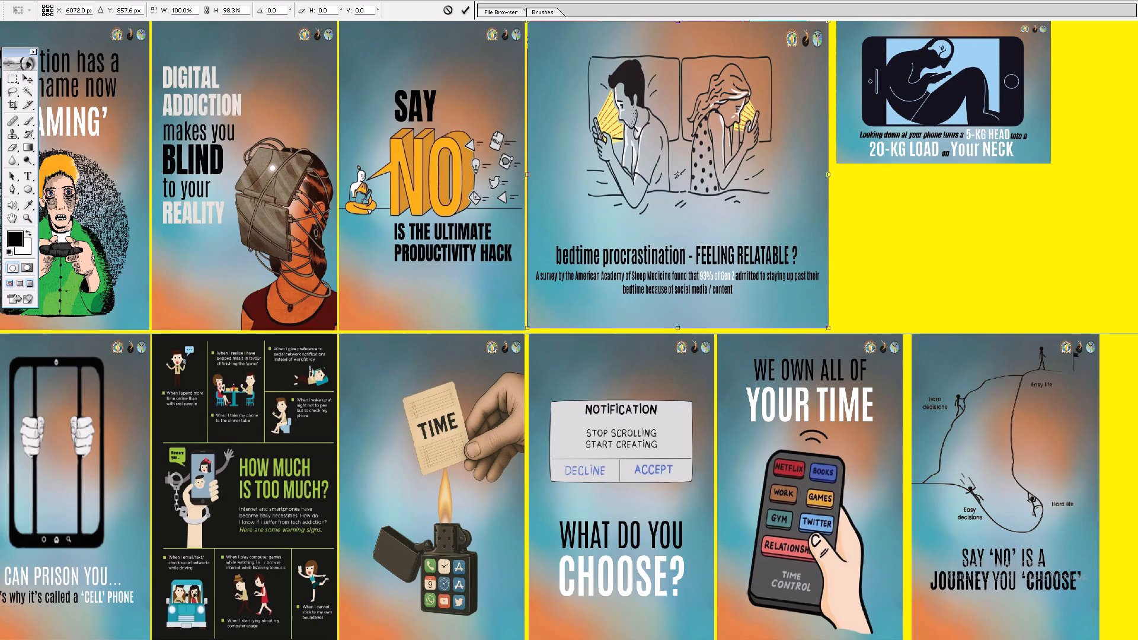
key("Return")
key("z")
left_click_drag(493, 313, 686, 380)
key("ctrl+t")
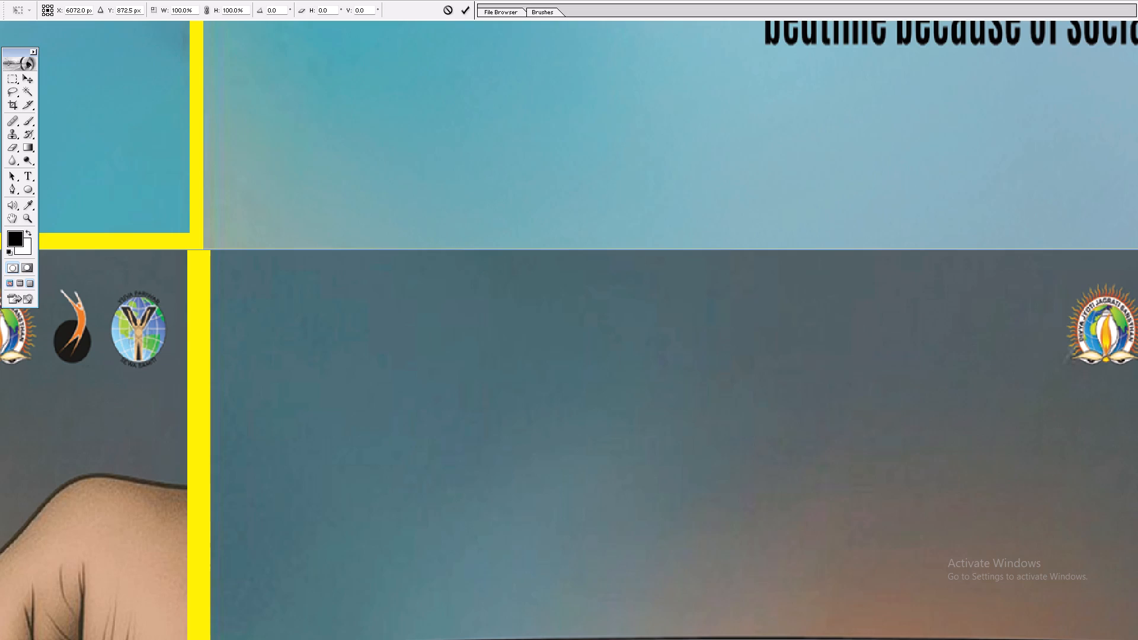
left_click_drag(360, 248, 362, 231, "shift")
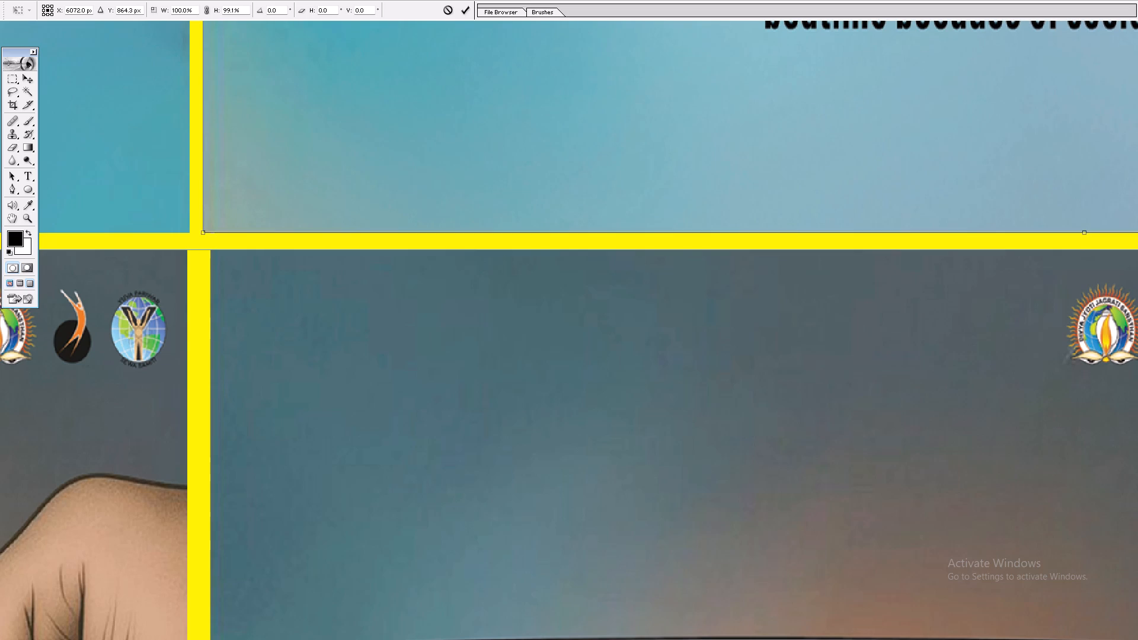
key("Return")
Nudge the "bedtime procrastination" poster away from the "SAY NO" poster to widen the thin yellow gap between them.
key("v")
key("Right")
key("Right")
key("Right")
key("Right")
key("Right")
key("Right")
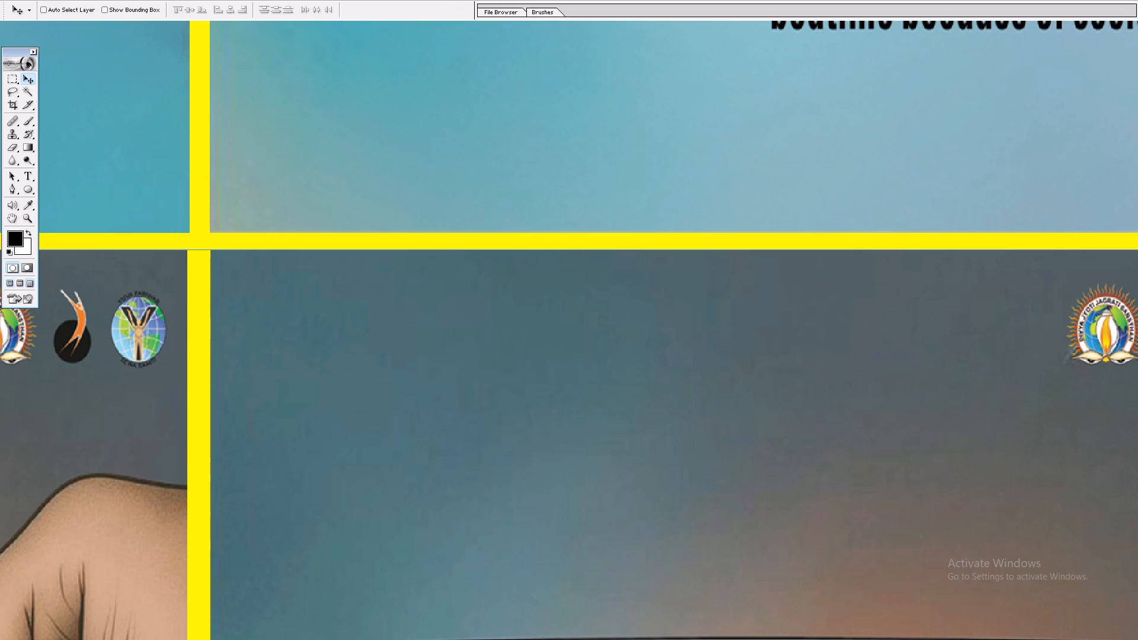
key("Right")
key("Right")
key("Right")
Inspect the gaps along the bottom and far side of the "bedtime procrastination" poster.
key("space")
key("space")
key("space")
key("space")
key("space")
key("space")
key("space")
key("space")
key("space")
key("space")
key("space")
key("space")
key("space")
key("space")
key("space")
key("space")
key("space")
key("space")
key("space")
key("space")
left_click_drag(359, 210, 152, 333)
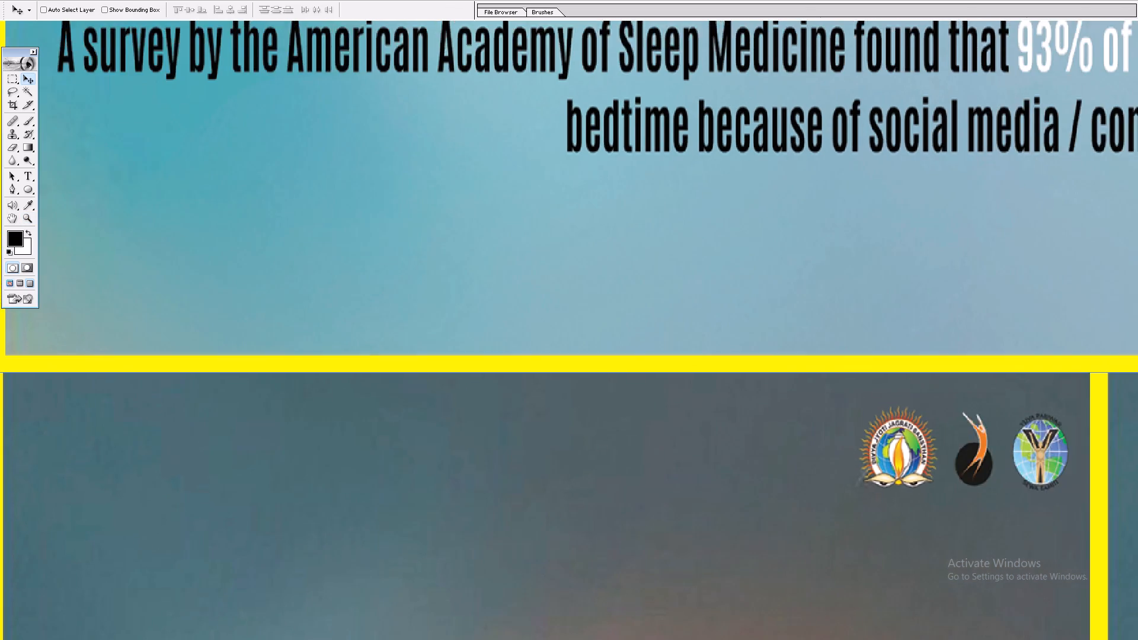
left_click_drag(870, 236, 373, 230)
left_click_drag(966, 229, 812, 223)
right_click_drag(795, 215, 818, 215)
left_click_drag(821, 215, 830, 215)
left_click_drag(1008, 295, 623, 299)
left_click_drag(723, 311, 711, 312)
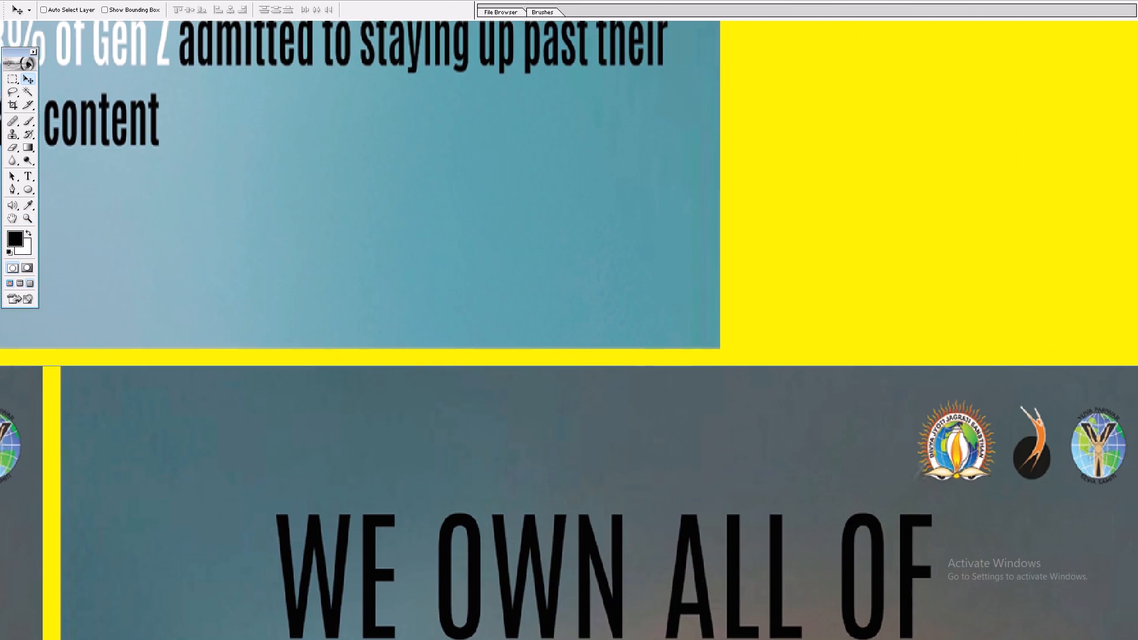
left_click_drag(711, 312, 620, 294)
right_click_drag(640, 270, 654, 279)
left_click_drag(662, 280, 670, 281)
Enlarge the "20-KG LOAD on Your NECK" poster to 140.0% width and 213.4% height so it fills the rest of the top row.
key("v")
double_click(1006, 162, "ctrl")
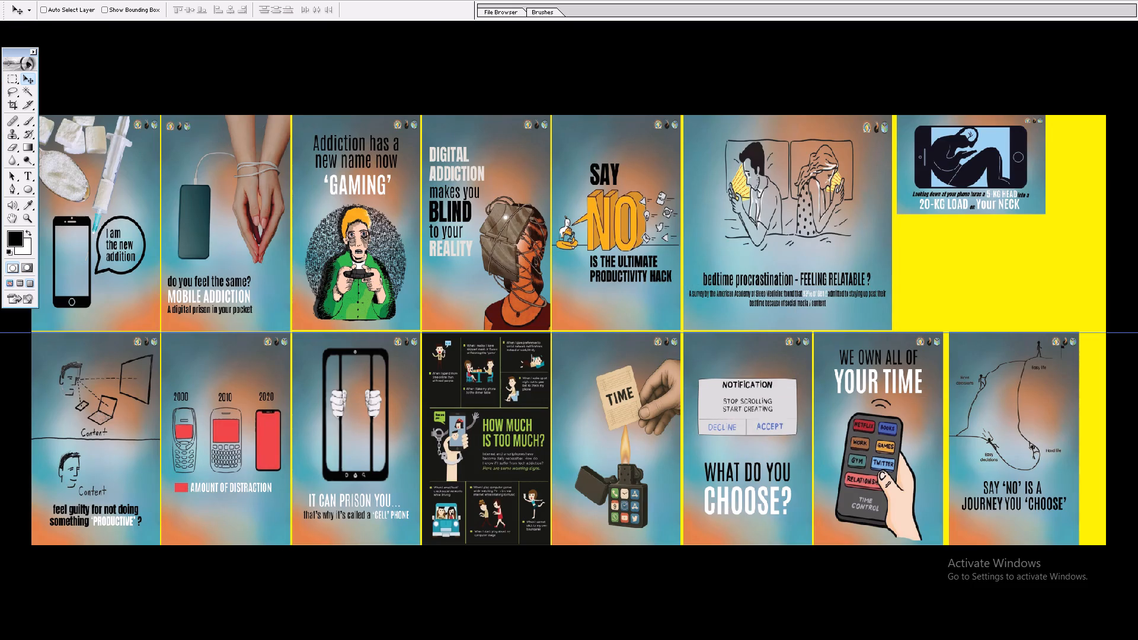
key("ctrl+t")
left_click_drag(1043, 214, 1102, 244, "shift")
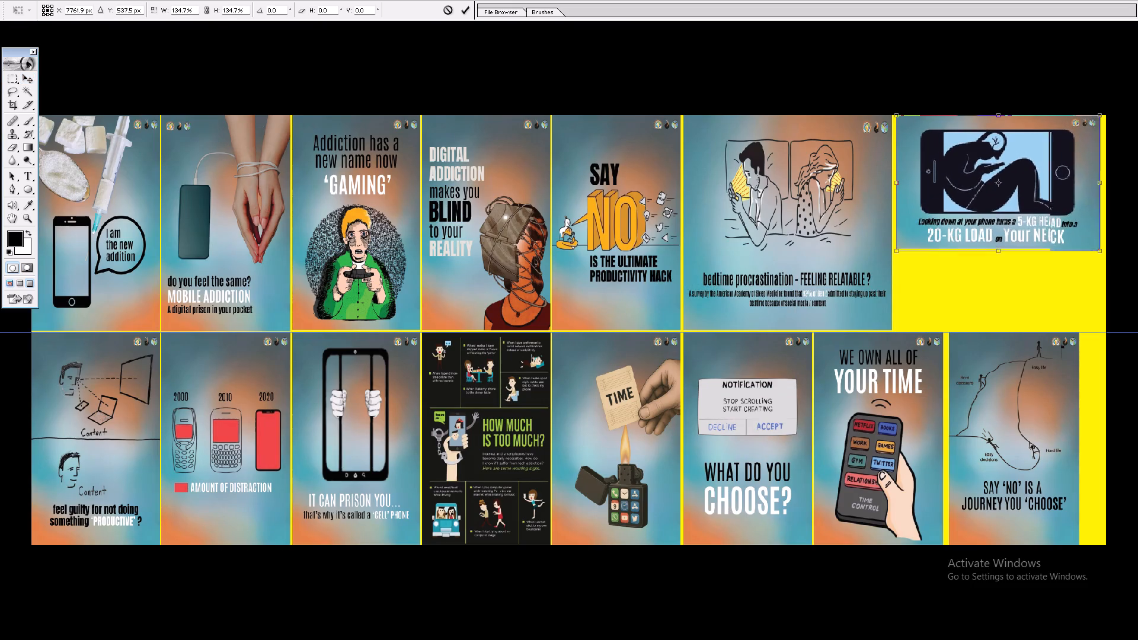
left_click_drag(1102, 244, 1107, 247, "shift")
left_click_drag(1089, 258, 1091, 297, "shift")
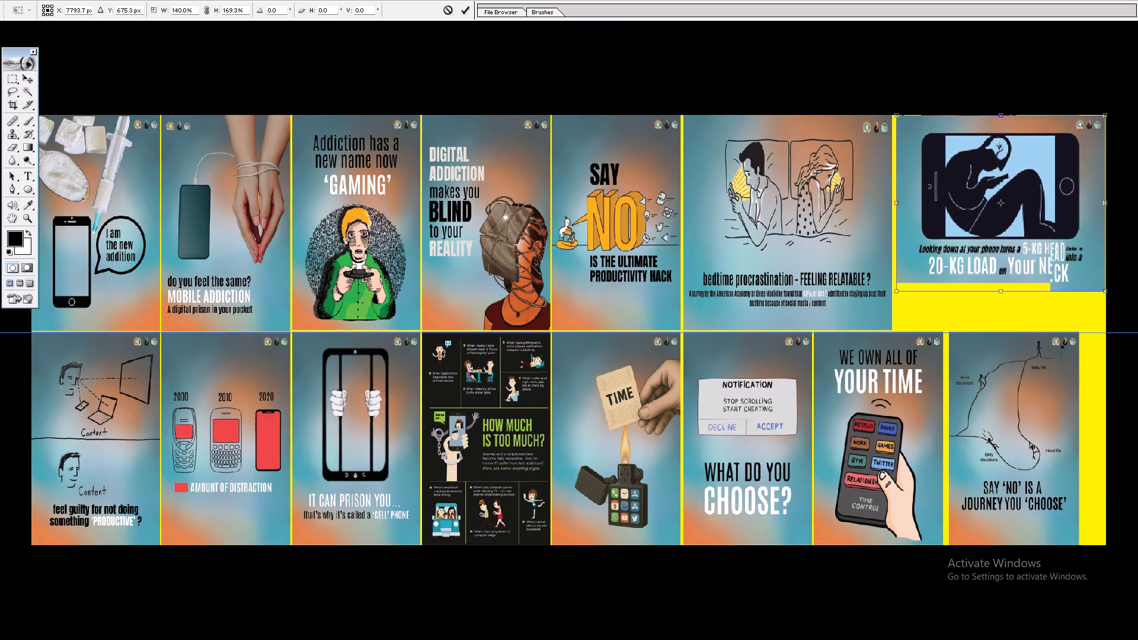
left_click_drag(1091, 297, 1089, 332, "shift")
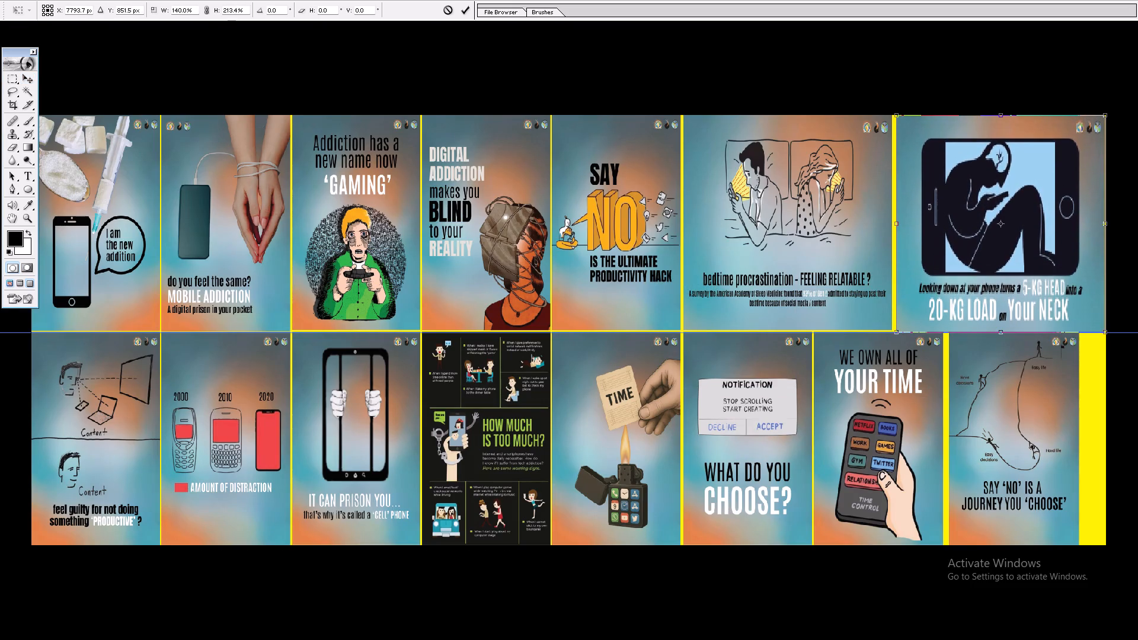
key("Return")
Fit the "20-KG LOAD" poster's bottom edge level with the "bedtime procrastination" poster and move it closer, leaving a thin gap between them.
key("z")
left_click_drag(865, 232, 970, 389)
key("v")
key("v")
key("ctrl+t")
left_click_drag(536, 417, 542, 412)
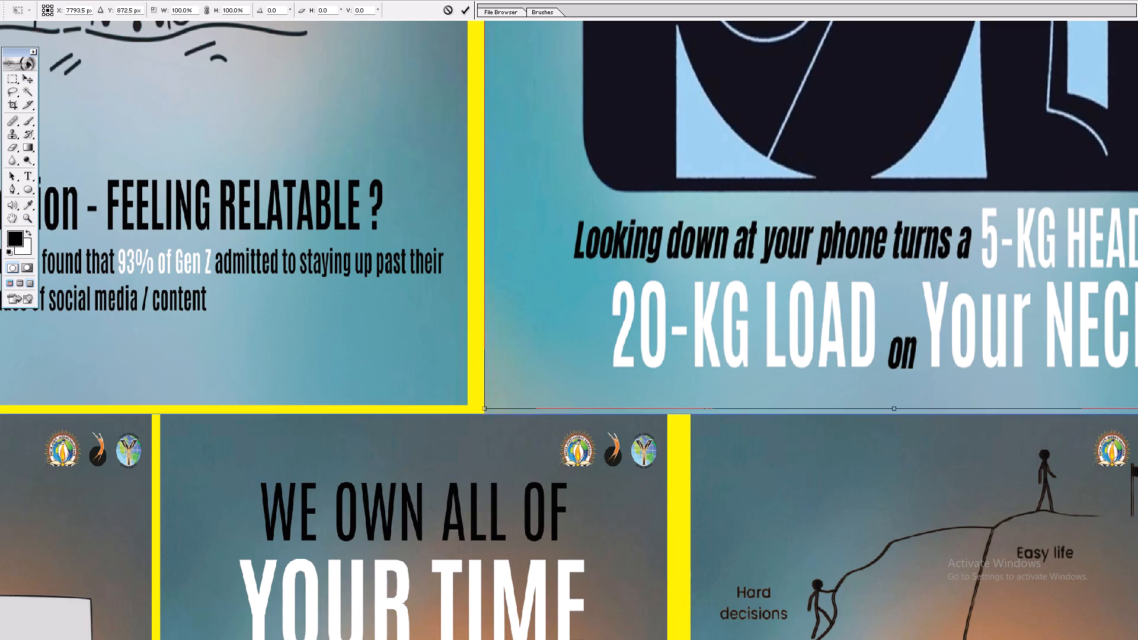
left_click_drag(542, 412, 543, 409)
key("Return")
type("vv")
left_click_drag(565, 382, 558, 381, "shift")
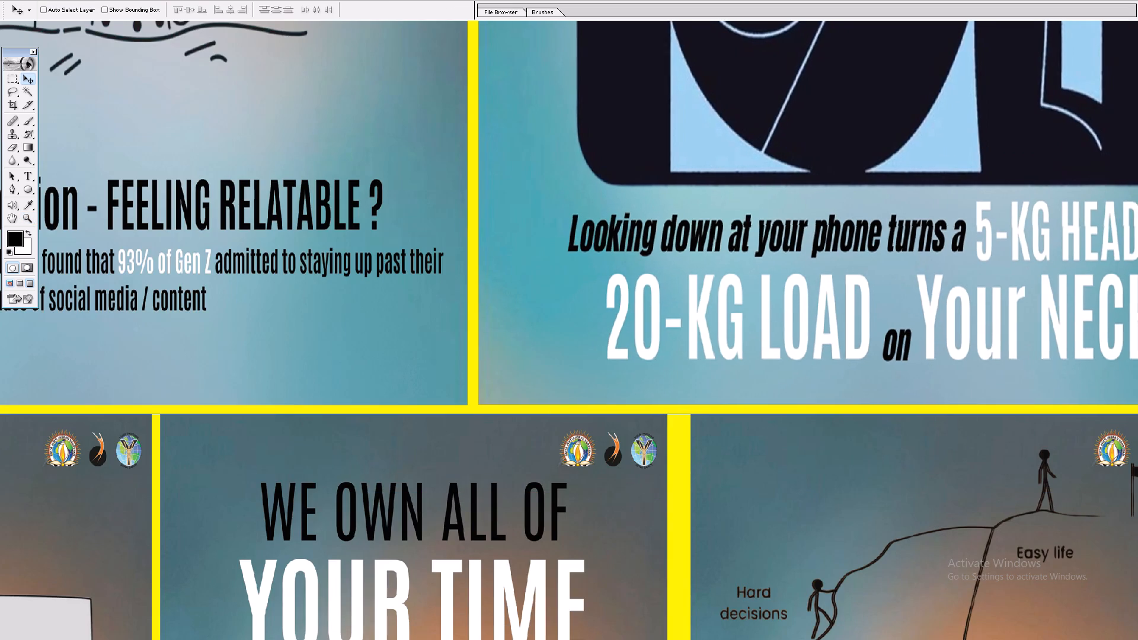
left_click_drag(558, 381, 557, 381, "shift")
Select the "bedtime procrastination" poster and nudge it slightly toward the "SAY NO" poster.
key("space")
right_click(536, 359)
left_click_drag(558, 365, 567, 366)
key("v")
key("v")
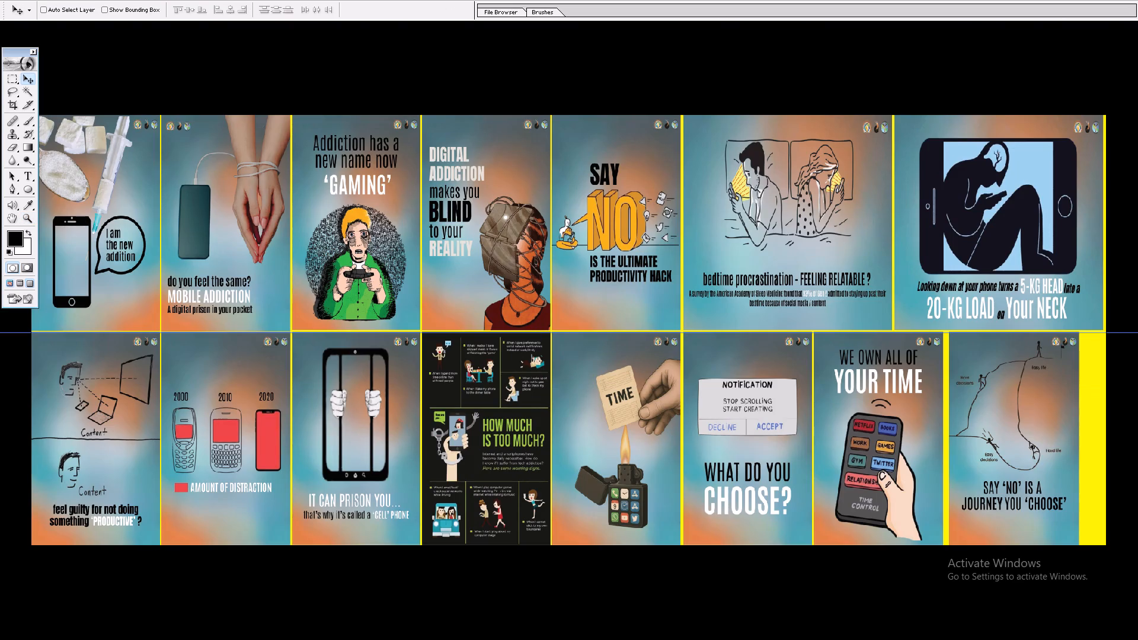
left_click(811, 219, "ctrl+shift")
left_click_drag(800, 217, 810, 217)
key("ctrl+z")
key("Left")
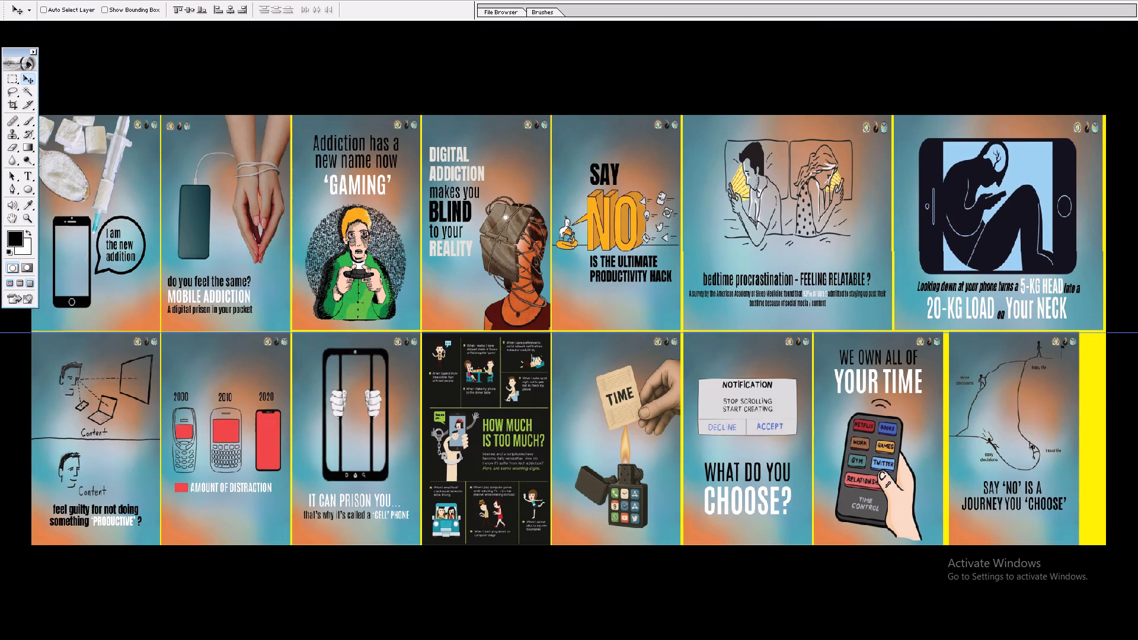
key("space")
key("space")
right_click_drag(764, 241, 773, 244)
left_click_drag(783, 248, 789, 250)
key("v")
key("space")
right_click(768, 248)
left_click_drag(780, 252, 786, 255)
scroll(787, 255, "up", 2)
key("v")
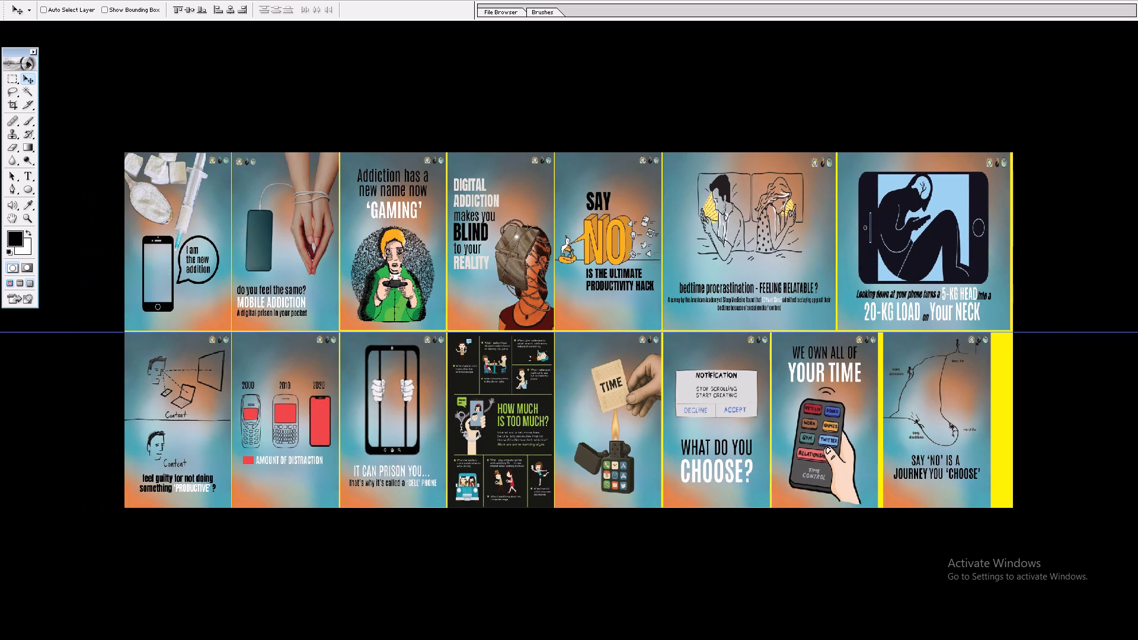
Group the top-row posters and stretch the whole row slightly in width so it reaches the canvas's far edge.
left_click_drag(769, 257, 797, 267)
key("ctrl+z")
left_click(616, 229, "ctrl+shift")
left_click(528, 219, "ctrl+shift")
left_click(421, 216, "ctrl+shift")
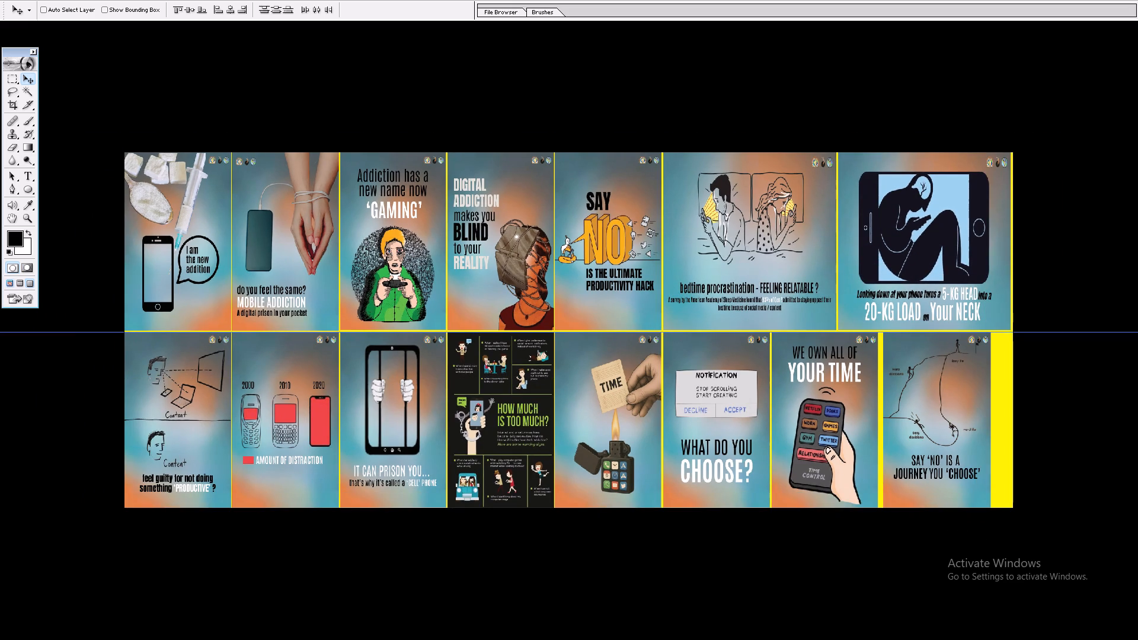
left_click(287, 228, "ctrl+shift")
left_click(198, 220, "ctrl+shift")
left_click_drag(197, 219, 233, 230)
key("ctrl+z")
key("ctrl+t")
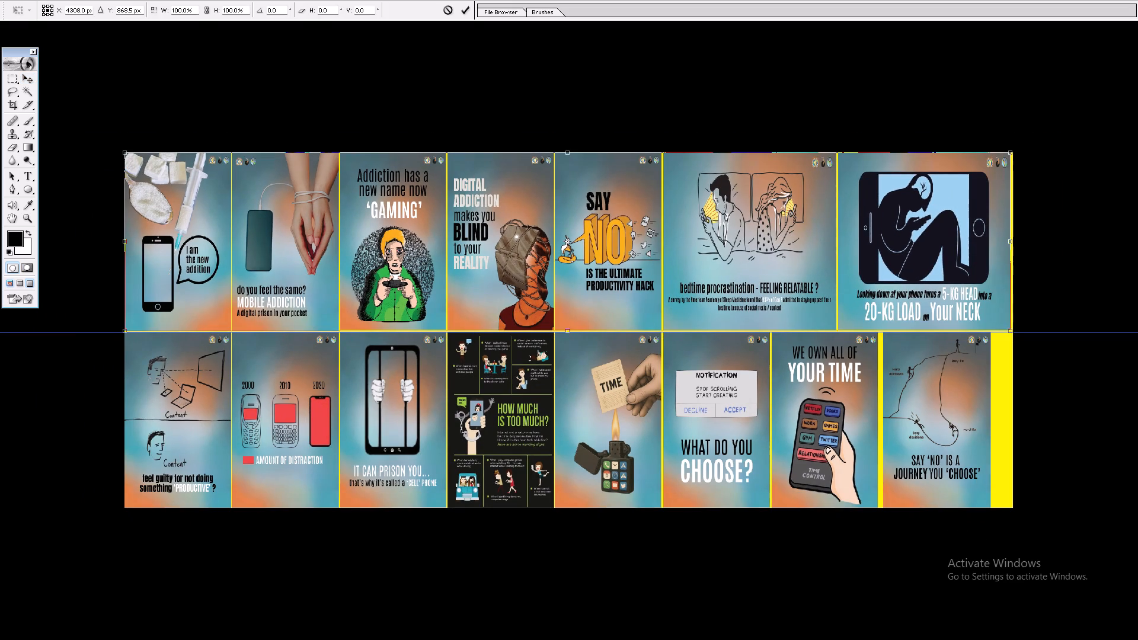
left_click(1009, 204, "shift")
key("Return")
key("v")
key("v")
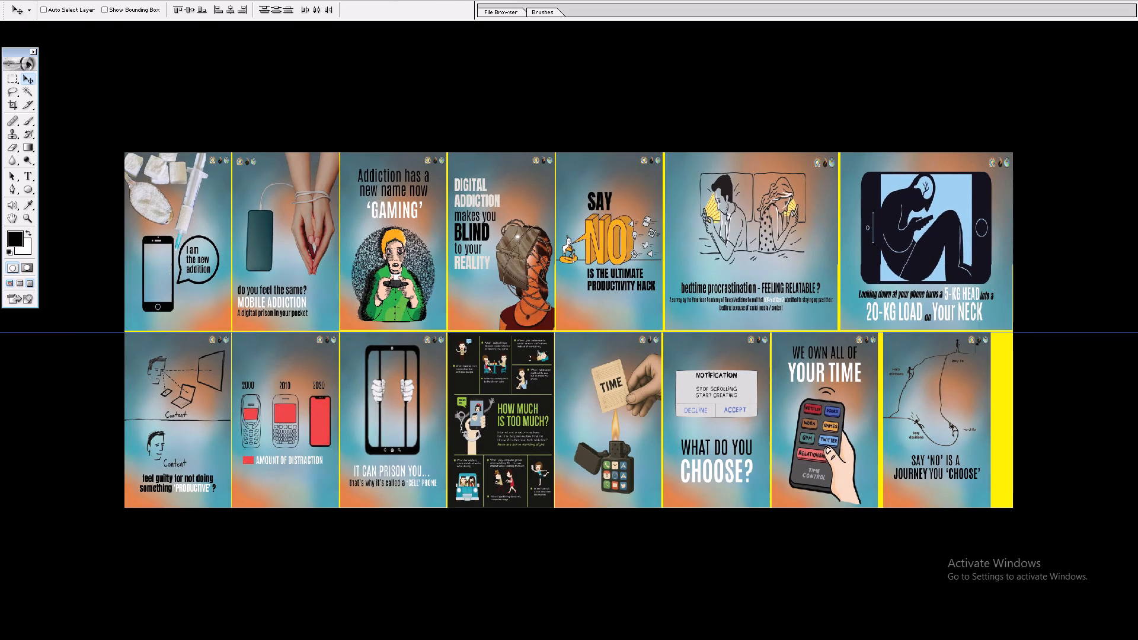
Group all eight bottom-row posters and distribute them by horizontal centers so the gaps between them are even.
left_click(207, 361, "ctrl")
left_click_drag(208, 359, 244, 369)
key("ctrl+z")
left_click(276, 370, "ctrl+shift")
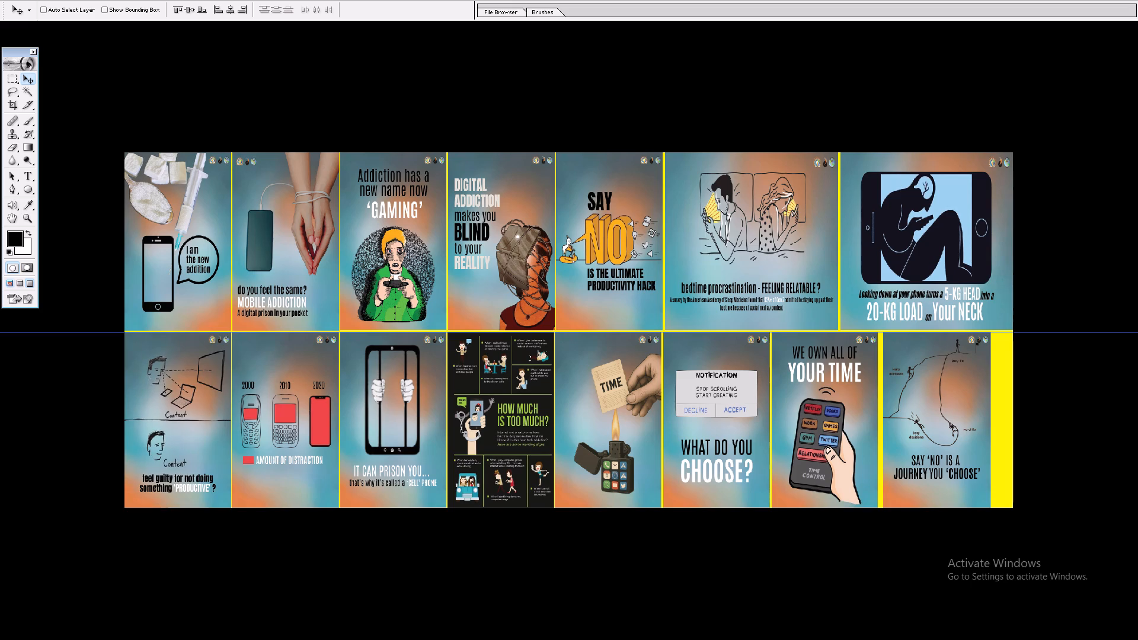
left_click(360, 369, "ctrl+shift")
left_click(477, 369, "ctrl+shift")
left_click(592, 382, "ctrl+shift")
left_click(695, 388, "ctrl+shift")
left_click(805, 383, "ctrl+shift")
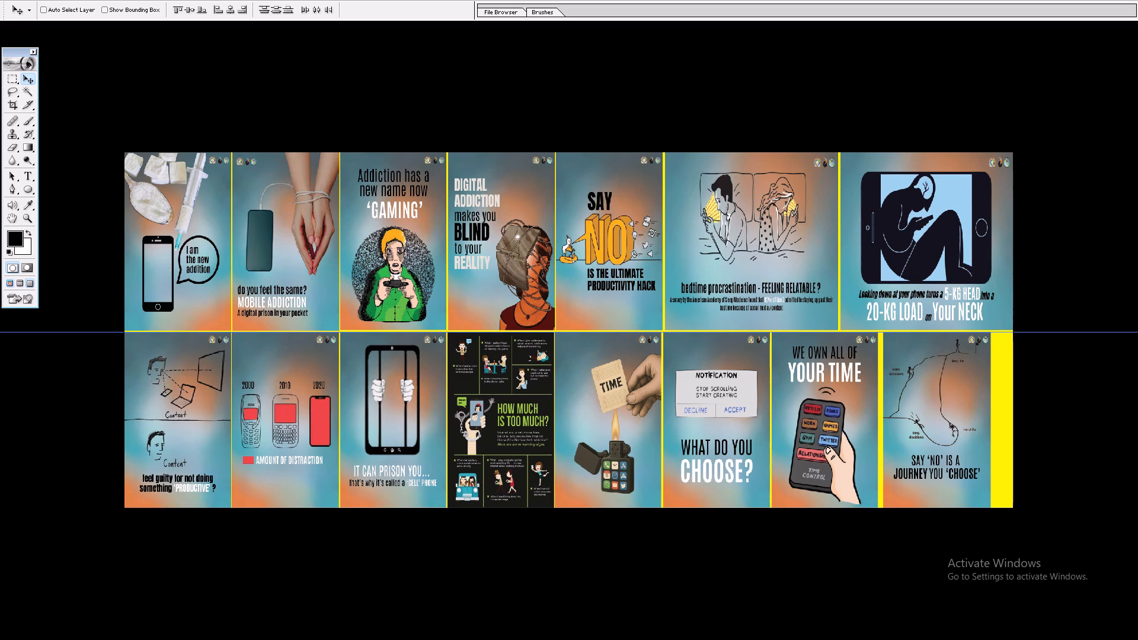
left_click(909, 378, "ctrl+shift")
left_click_drag(910, 376, 916, 412)
key("ctrl+z")
double_click(317, 12)
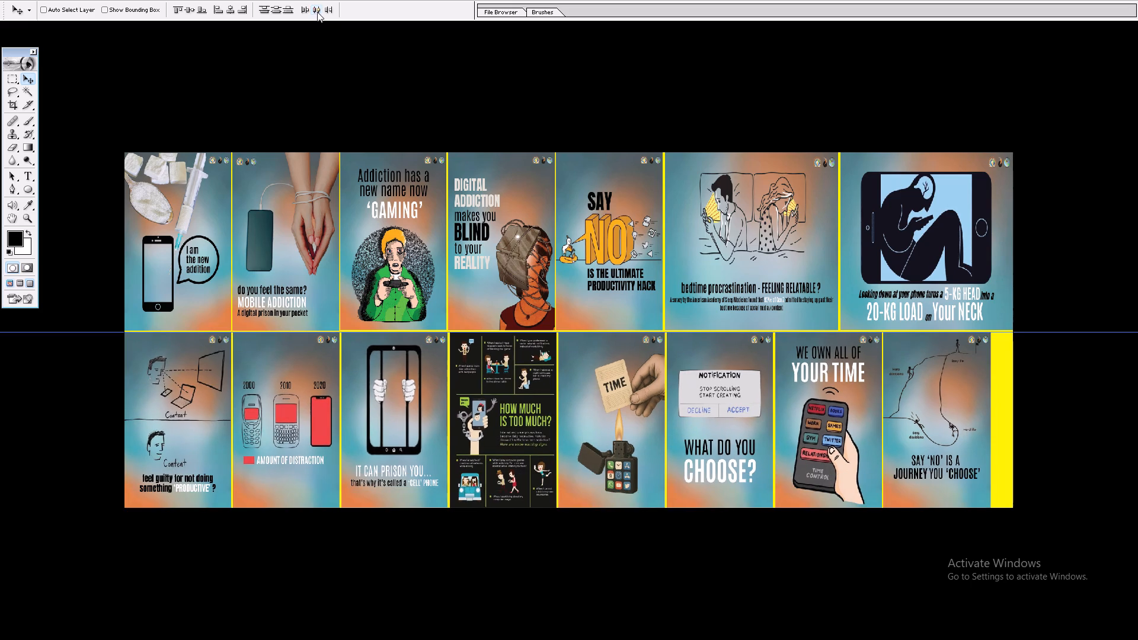
Widen the whole bottom row to 102.6% so it fills the yellow strip beside the "SAY 'NO' IS A JOURNEY" poster.
key("ctrl+t")
left_click_drag(989, 346, 1011, 351, "shift")
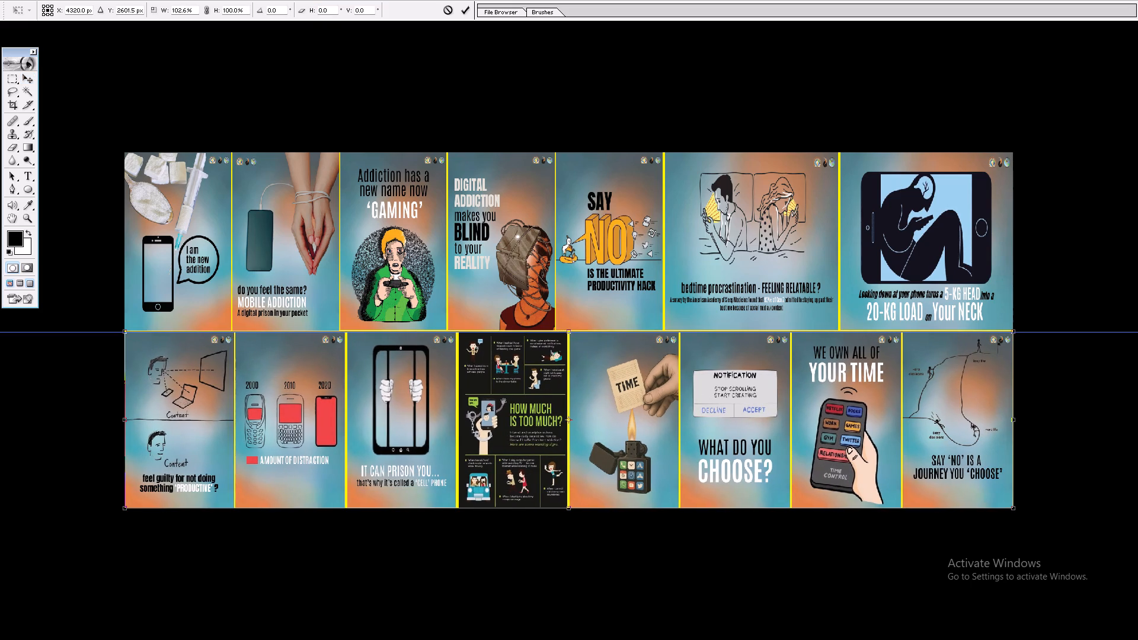
key("Return")
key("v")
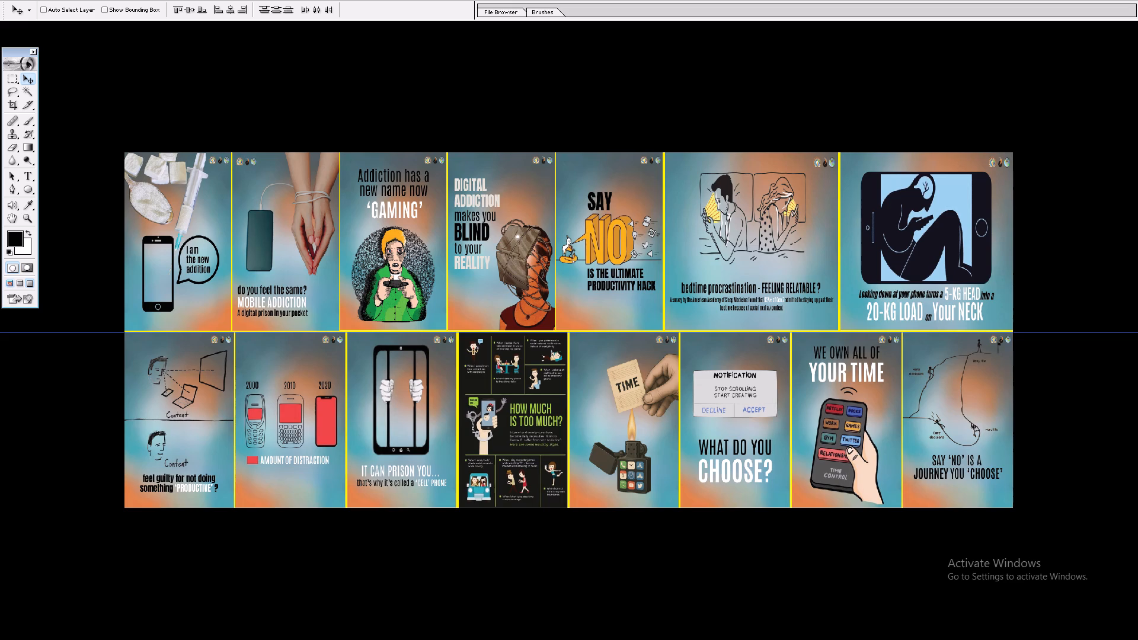